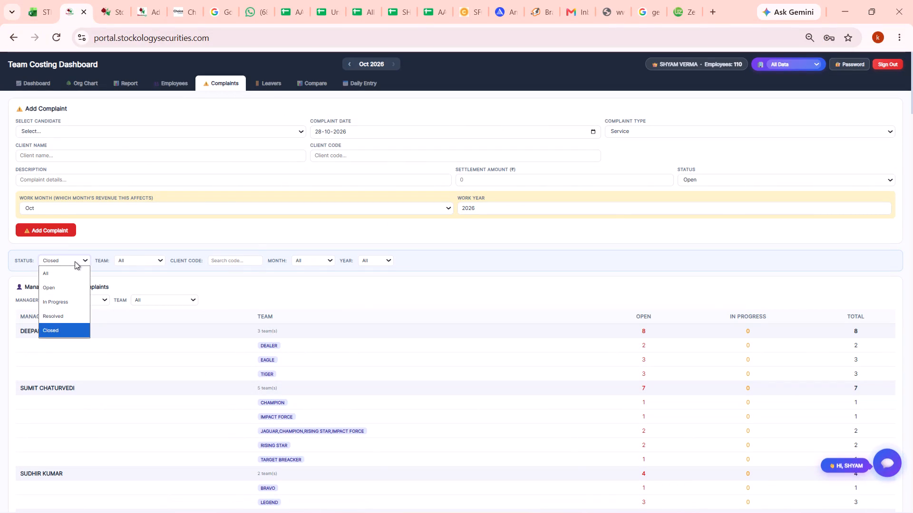
# Filter the portal's complaints by Closed status.
pyautogui.press('Return')
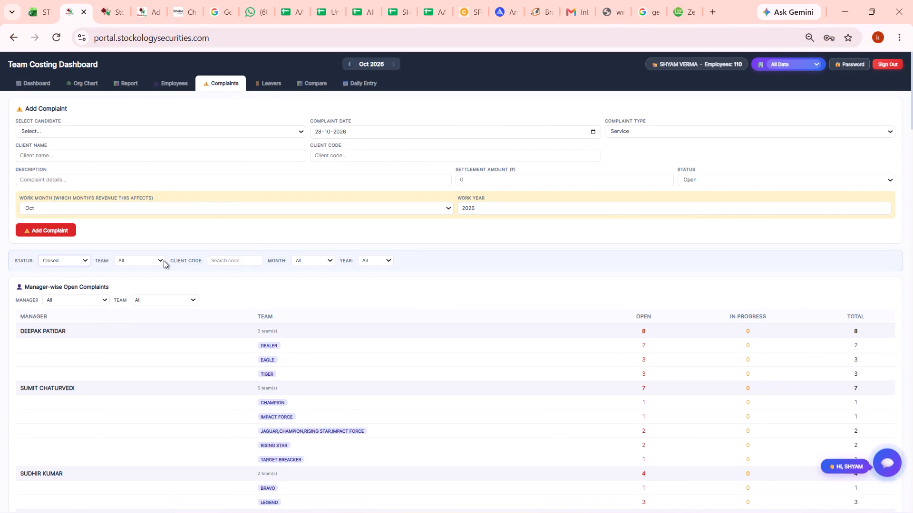
# Switch to the STK KYC DEPARTMENT workbook and look through the October client rows on the FTD & Modification sheet.
pyautogui.click(51, 0)
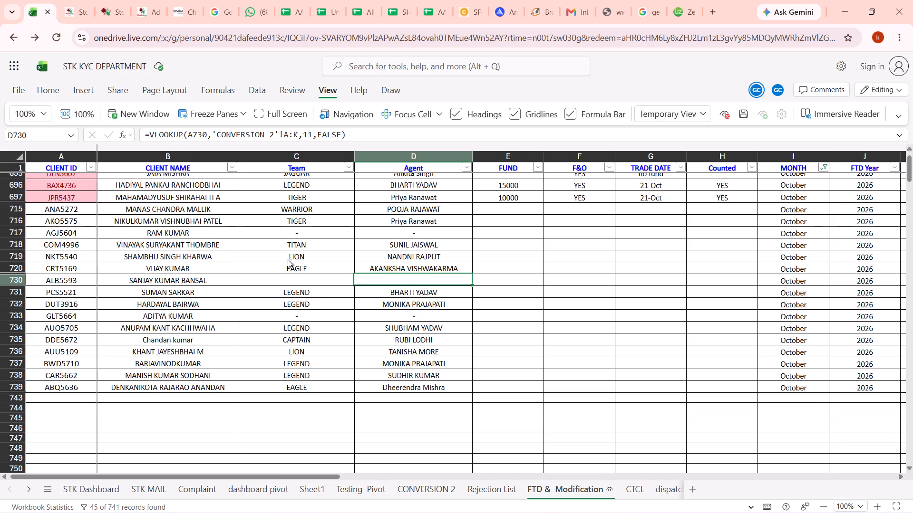
pyautogui.click(291, 263)
pyautogui.scroll(1, 291, 263)
pyautogui.click(416, 245)
pyautogui.scroll(4, 416, 245)
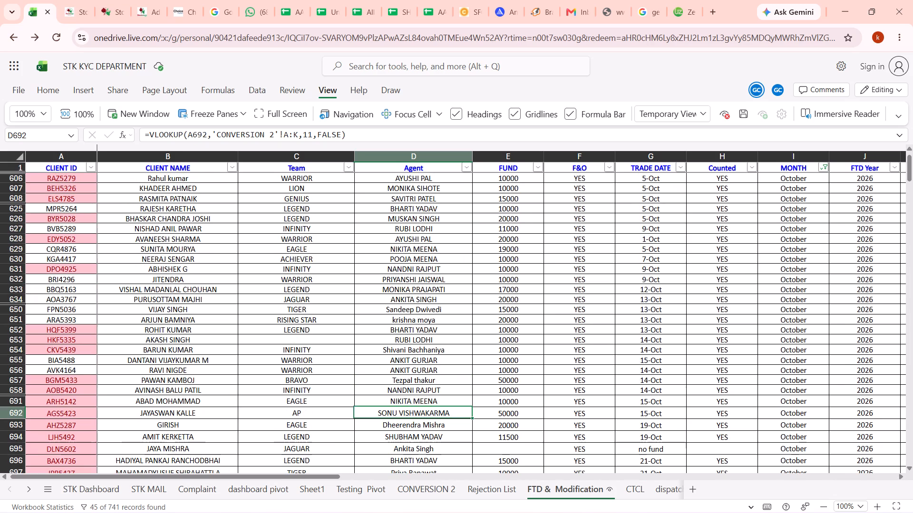
pyautogui.scroll(4, 416, 245)
pyautogui.click(352, 232)
pyautogui.scroll(2, 352, 232)
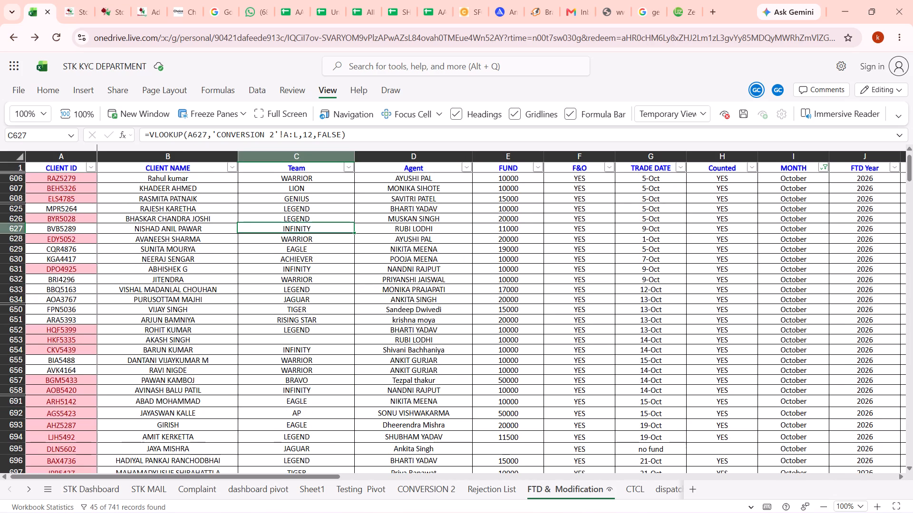
pyautogui.click(525, 240)
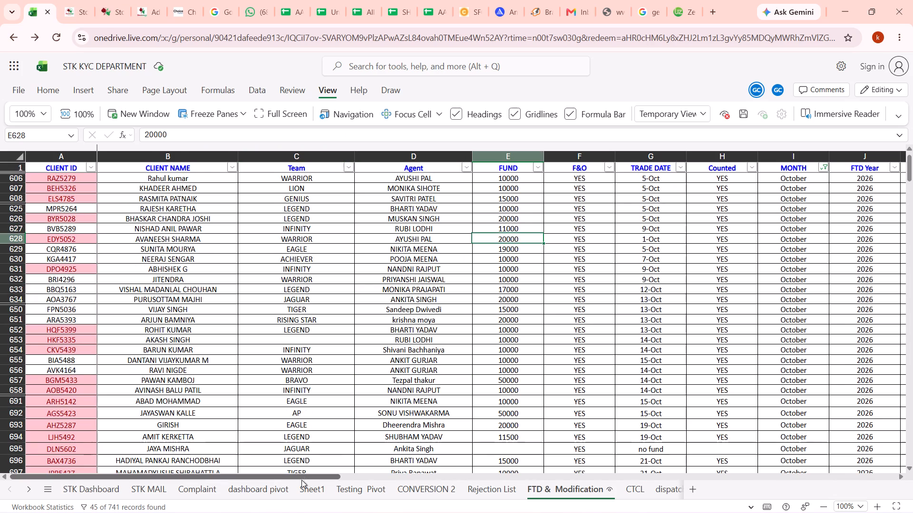
# Open the Complaint sheet and examine its status, team, reason, settlement and resolve date columns.
pyautogui.click(263, 490)
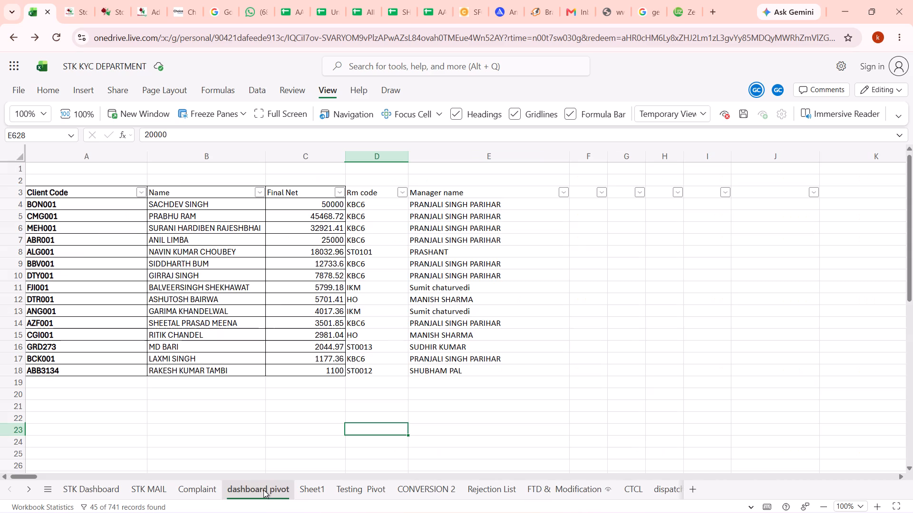
pyautogui.click(201, 489)
pyautogui.click(379, 317)
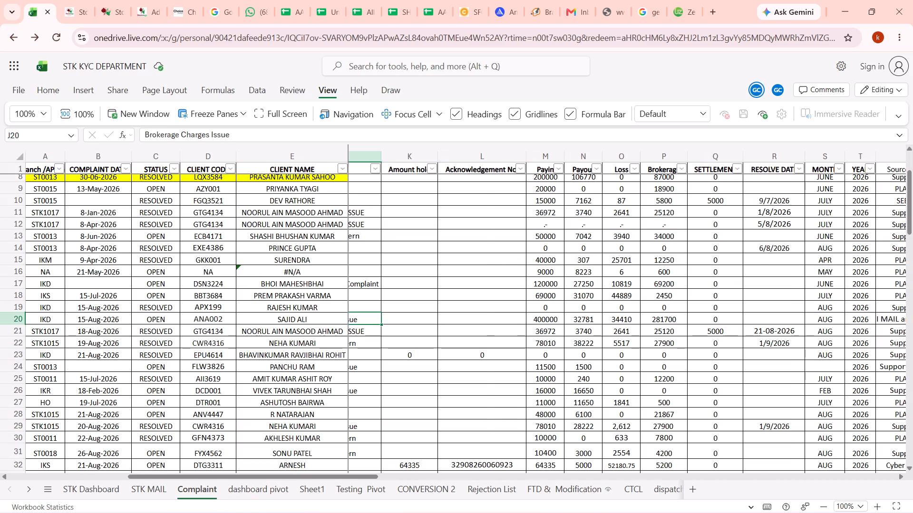
pyautogui.hscroll(-2, 379, 317)
pyautogui.click(491, 215)
pyautogui.scroll(1, 491, 215)
pyautogui.hscroll(1, 491, 215)
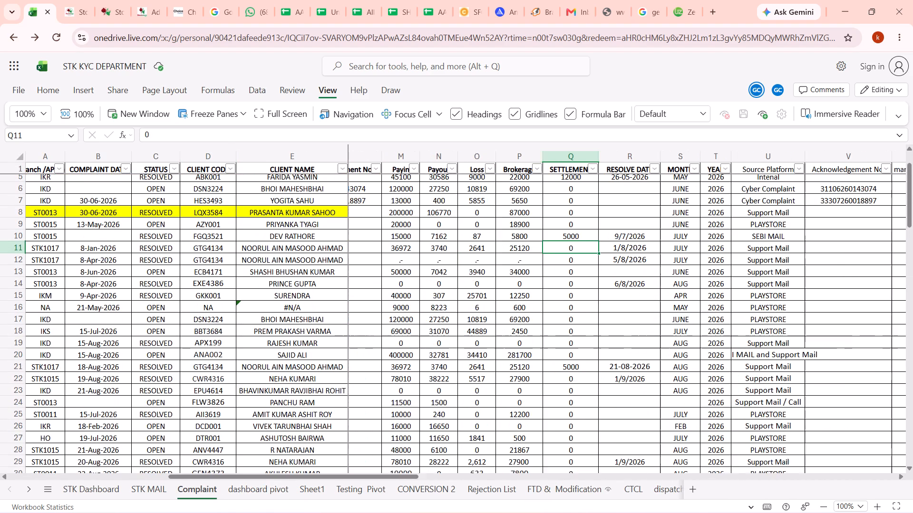
pyautogui.hscroll(1, 491, 215)
pyautogui.hscroll(3, 501, 263)
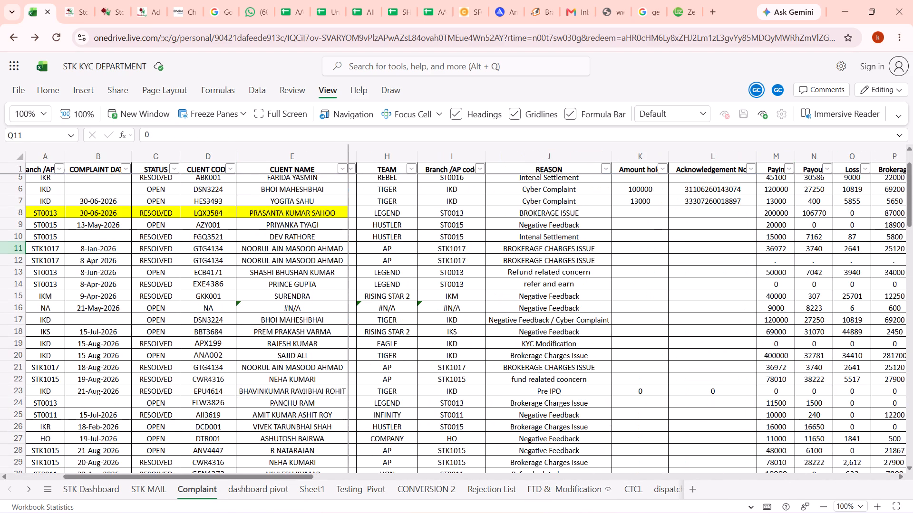
pyautogui.click(277, 249)
pyautogui.scroll(3, 277, 249)
# Filter the STATUS column to show only RESOLVED complaints.
pyautogui.click(174, 170)
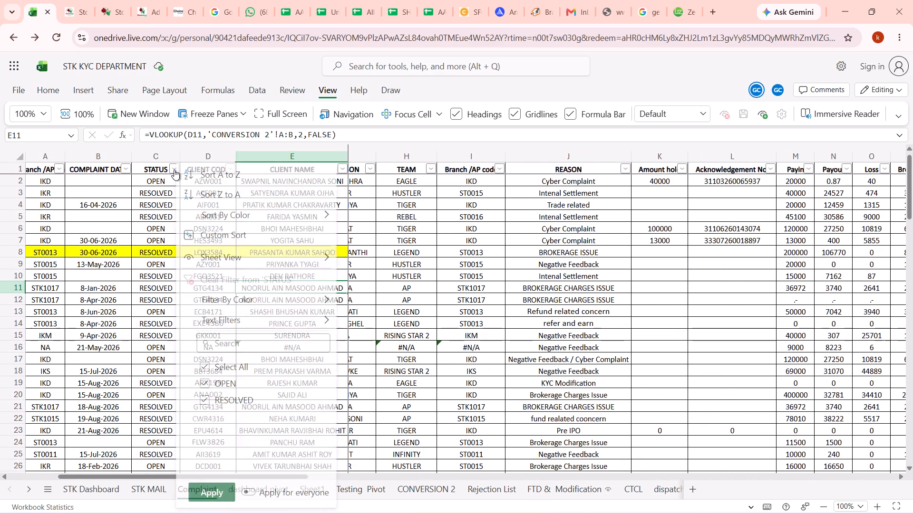
pyautogui.moveTo(223, 357); pyautogui.dragTo(221, 364)
pyautogui.click(221, 364)
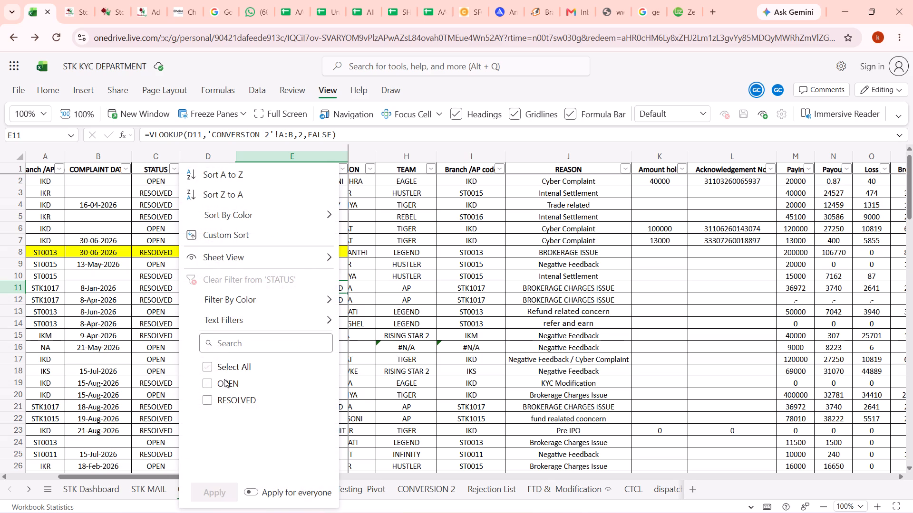
pyautogui.click(224, 403)
pyautogui.click(224, 492)
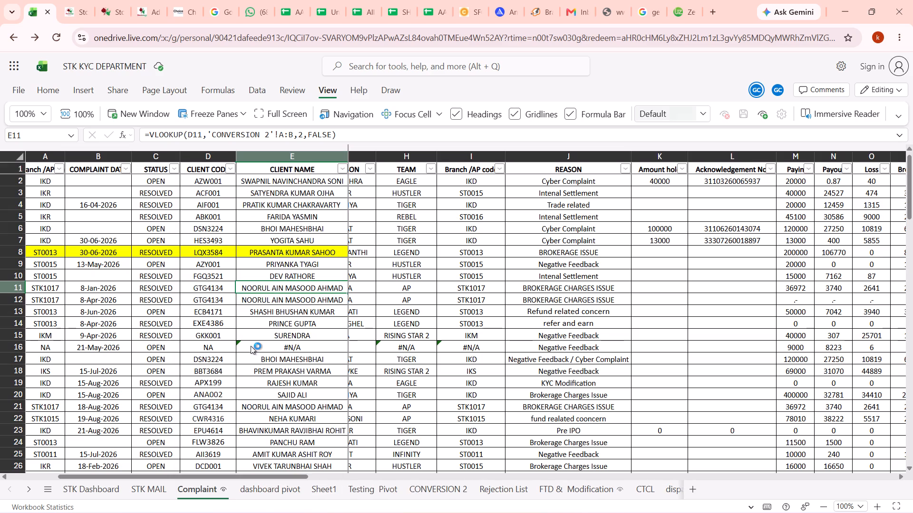
pyautogui.click(363, 282)
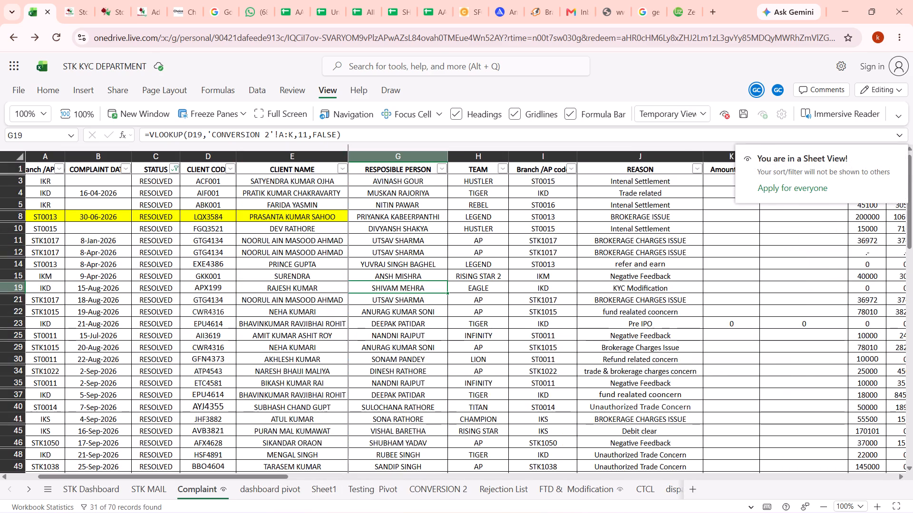
# Filter the TEAM column to exclude the #N/A and AP entries.
pyautogui.click(503, 169)
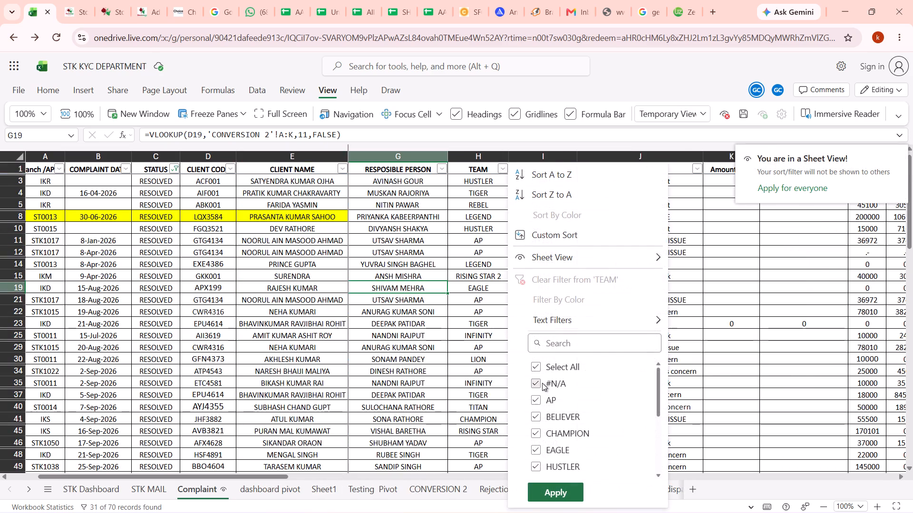
pyautogui.click(542, 383)
pyautogui.click(543, 401)
pyautogui.click(553, 494)
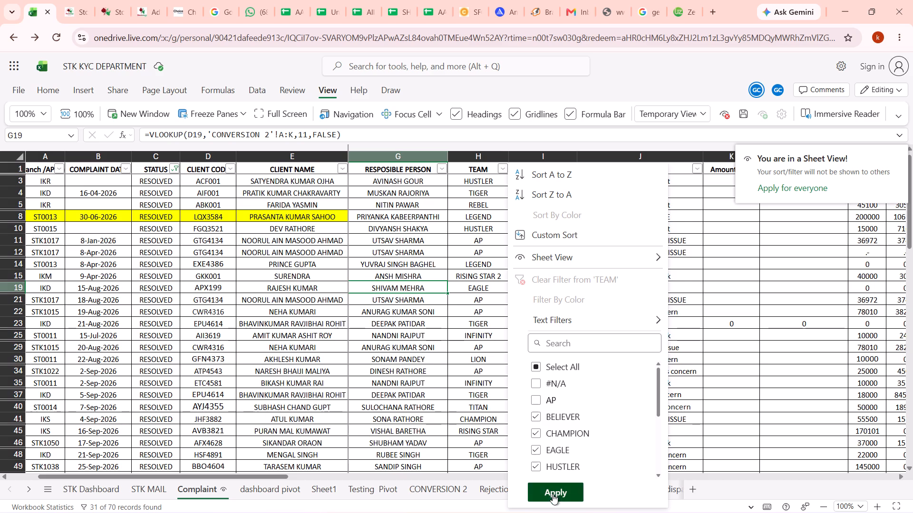
pyautogui.click(449, 346)
pyautogui.scroll(3, 449, 346)
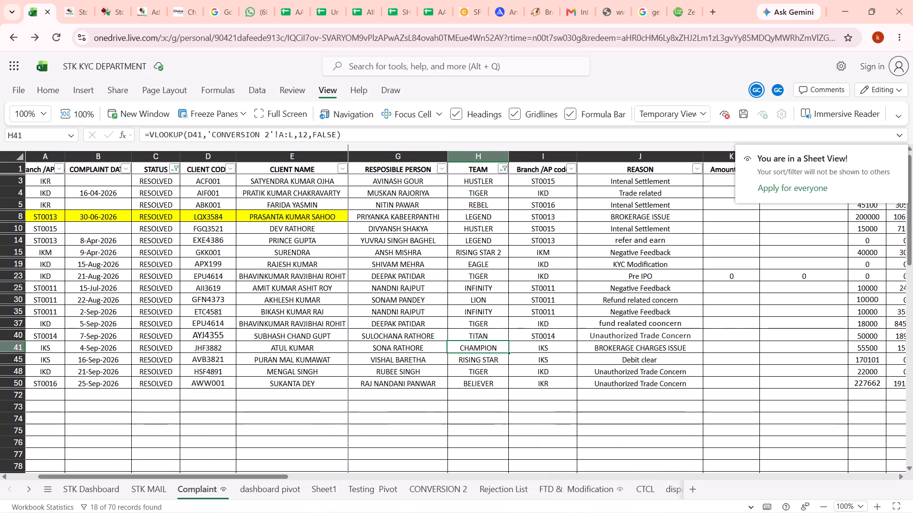
# Copy the client code from row 3 of the filtered Complaint sheet and search for it on the portal's Complaints page.
pyautogui.click(185, 299)
pyautogui.moveTo(201, 182); pyautogui.dragTo(219, 381)
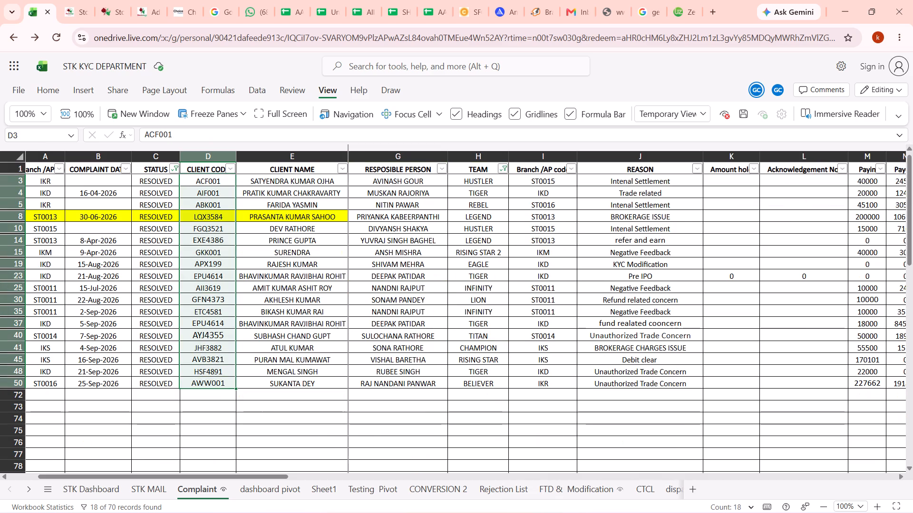
pyautogui.click(213, 183)
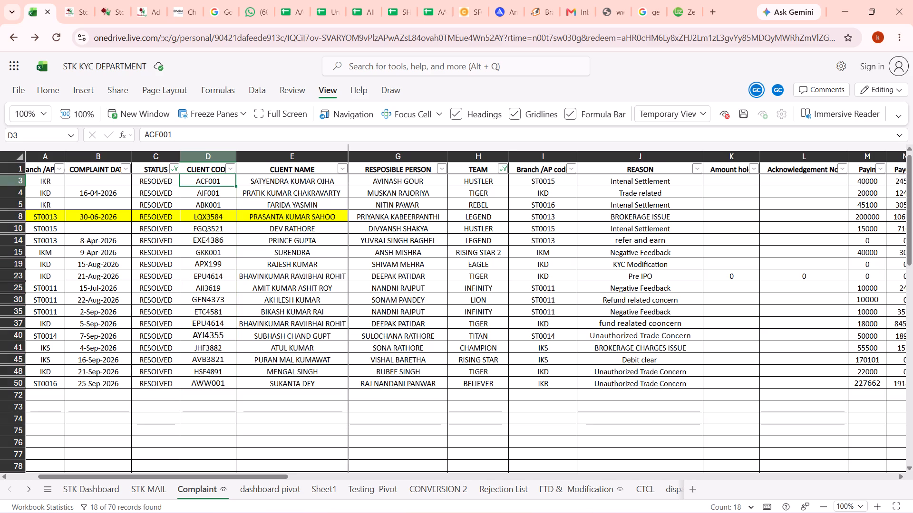
pyautogui.hotkey('ctrl', 'c')
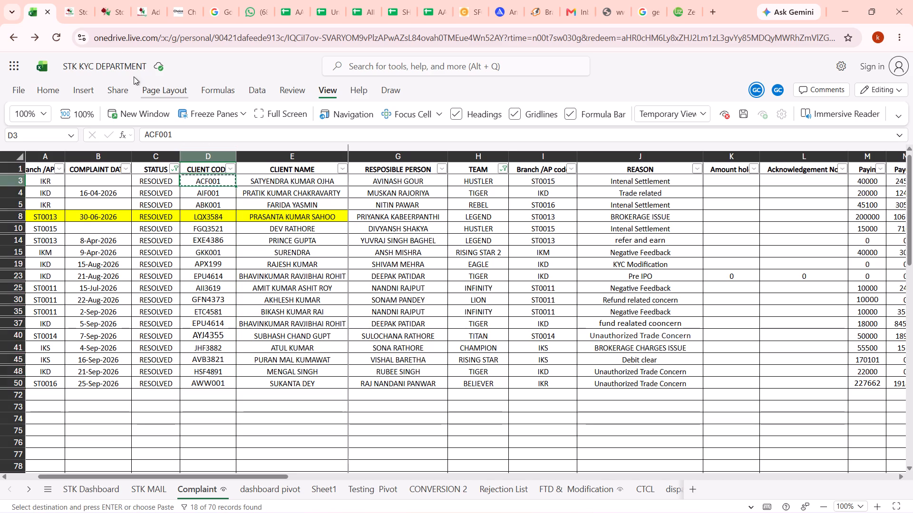
pyautogui.click(73, 0)
pyautogui.hotkey('ctrl', 'f')
pyautogui.hotkey('ctrl', 'v')
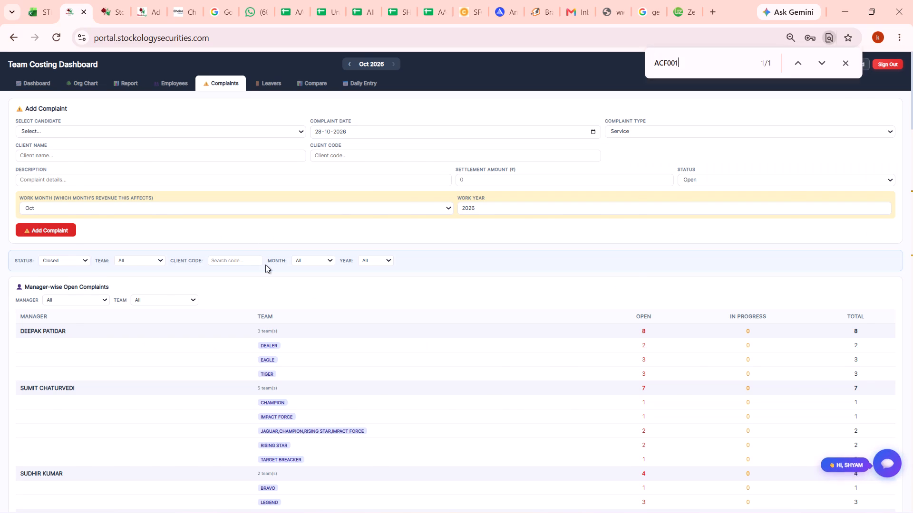
# Copy the client code from row 4 of the Complaint sheet and search for it among the portal's closed complaints.
pyautogui.click(49, 0)
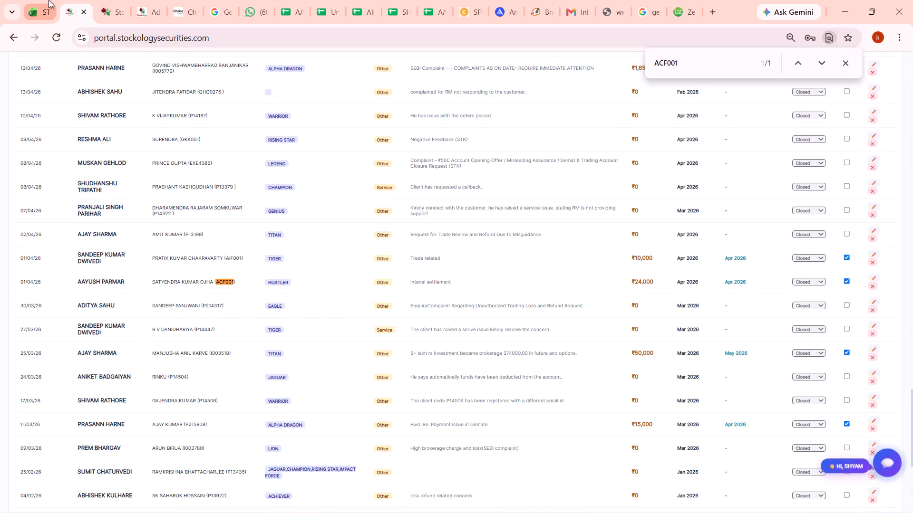
pyautogui.press('Return')
pyautogui.hotkey('ctrl', 'c')
pyautogui.click(82, 0)
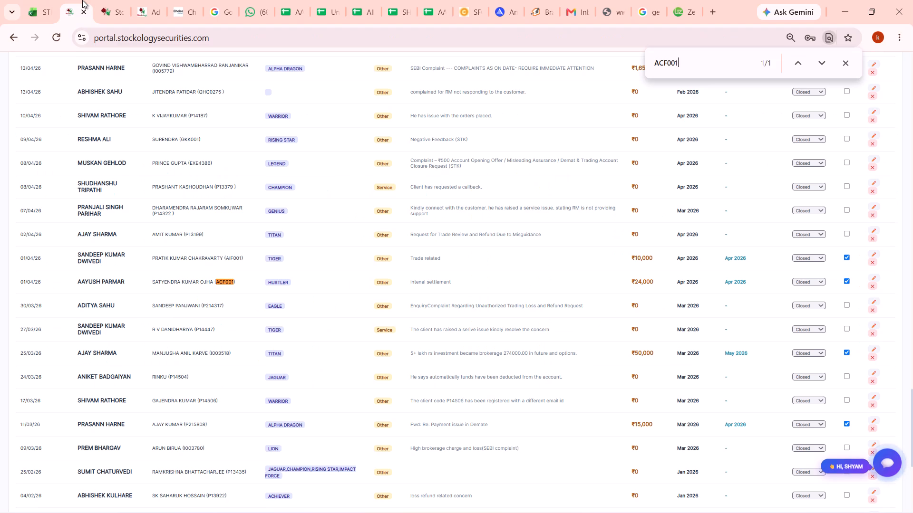
pyautogui.hotkey('ctrl', 'f')
pyautogui.hotkey('ctrl', 'v')
# Copy the client code from row 5 of the Complaint sheet and search for it among the portal's closed complaints.
pyautogui.click(45, 0)
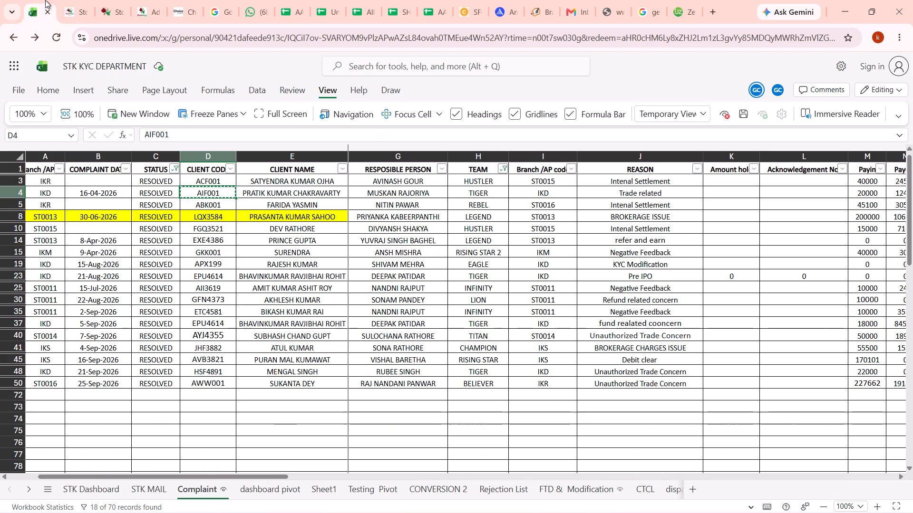
pyautogui.press('Return')
pyautogui.hotkey('ctrl', 'c')
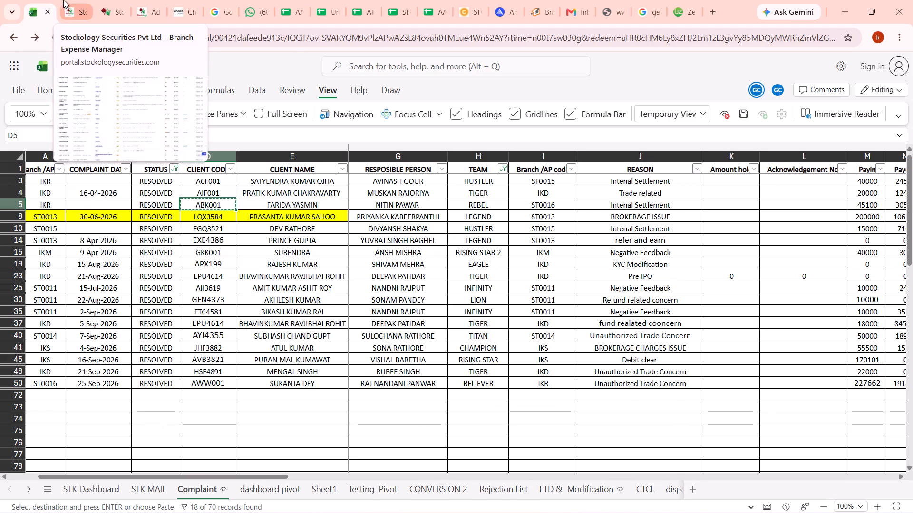
pyautogui.click(63, 0)
pyautogui.hotkey('ctrl', 'f')
pyautogui.hotkey('ctrl', 'v')
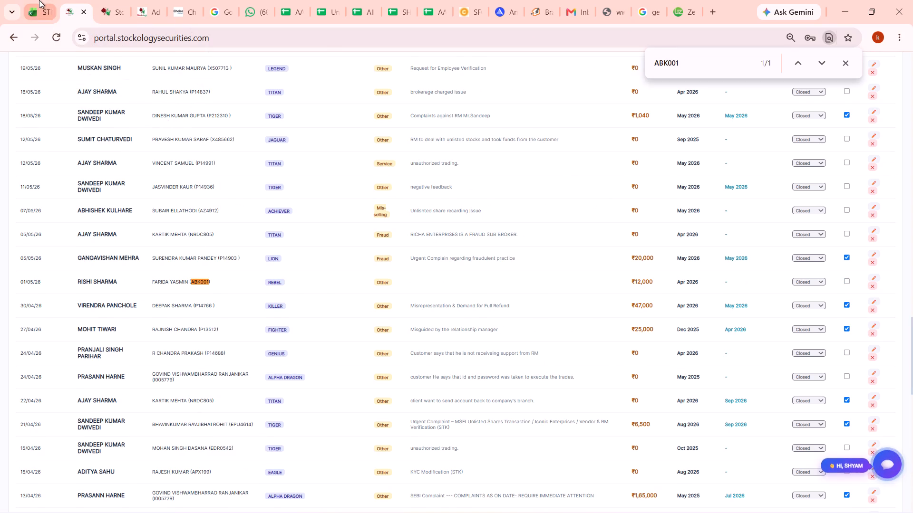
# Copy the client code from the yellow-highlighted row 8 and search for it among the portal's closed complaints.
pyautogui.click(39, 0)
pyautogui.press('Return')
pyautogui.hotkey('ctrl', 'c')
pyautogui.click(72, 0)
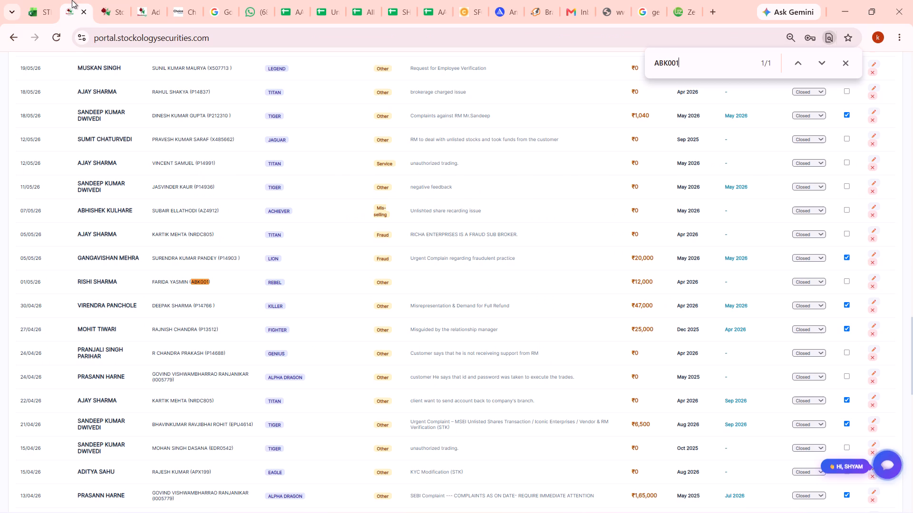
pyautogui.hotkey('ctrl', 'f')
pyautogui.hotkey('ctrl', 'v')
# Copy the client code from row 10 of the Complaint sheet and search for it among the portal's closed complaints.
pyautogui.click(52, 0)
pyautogui.press('Return')
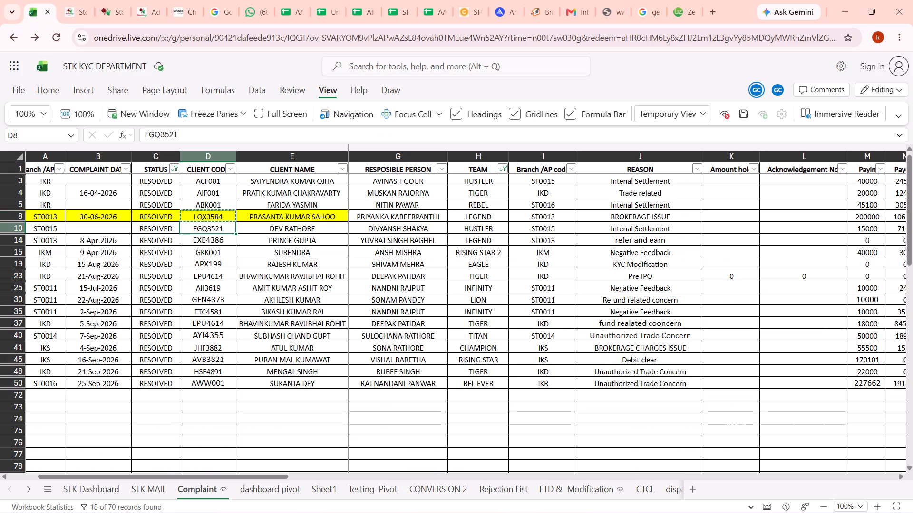
pyautogui.hotkey('ctrl', 'c')
pyautogui.click(78, 0)
pyautogui.hotkey('ctrl', 'f')
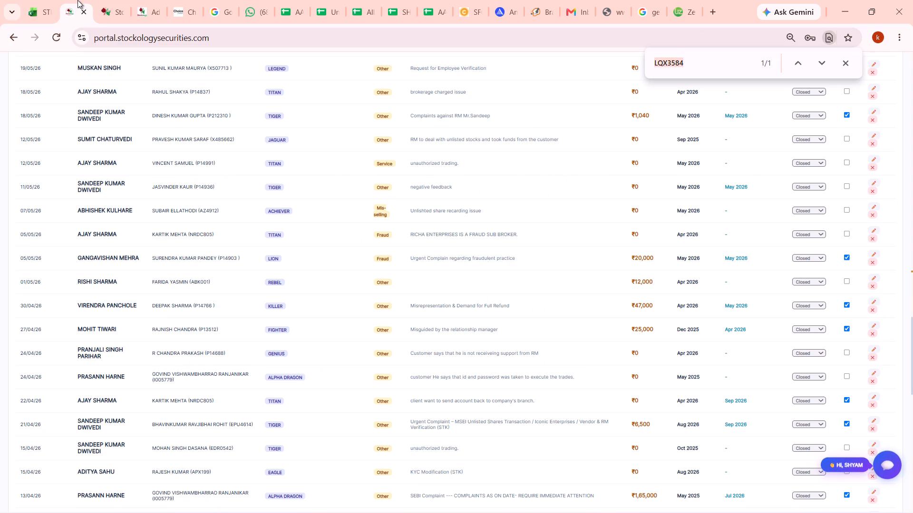
pyautogui.hotkey('ctrl', 'v')
pyautogui.hotkey('ctrl', 'v')
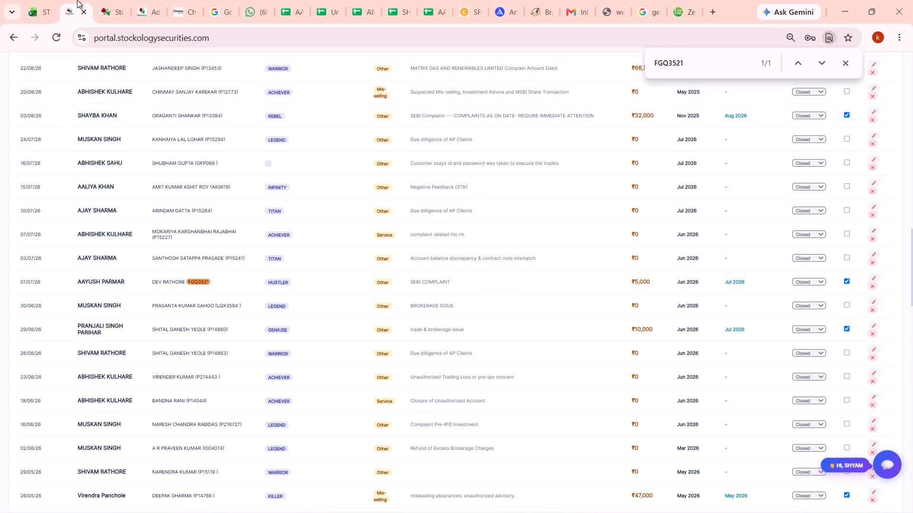
# Copy the client code from row 14 of the Complaint sheet and search for it among the portal's closed complaints.
pyautogui.click(46, 0)
pyautogui.press('Return')
pyautogui.hotkey('ctrl', 'c')
pyautogui.click(79, 0)
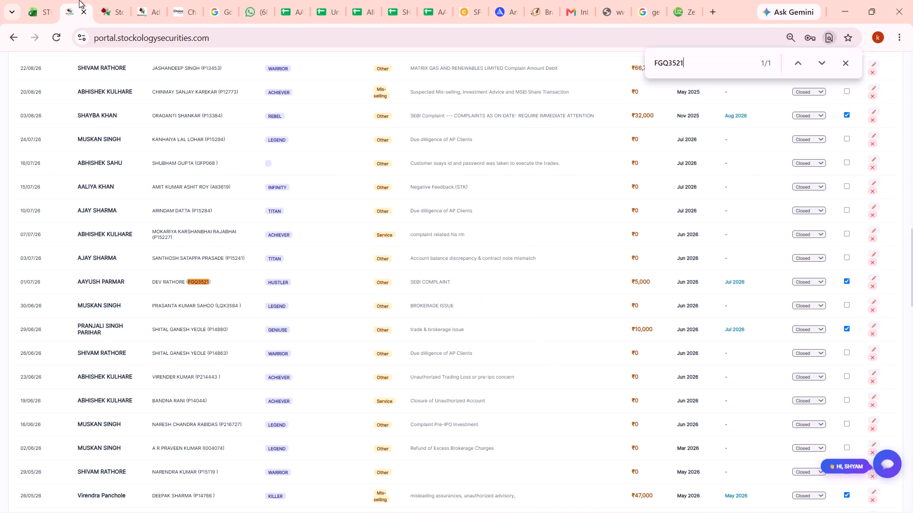
pyautogui.hotkey('ctrl', 'f')
pyautogui.hotkey('ctrl', 'v')
# Copy the client code from row 15 of the Complaint sheet and search for it among the portal's closed complaints.
pyautogui.click(47, 0)
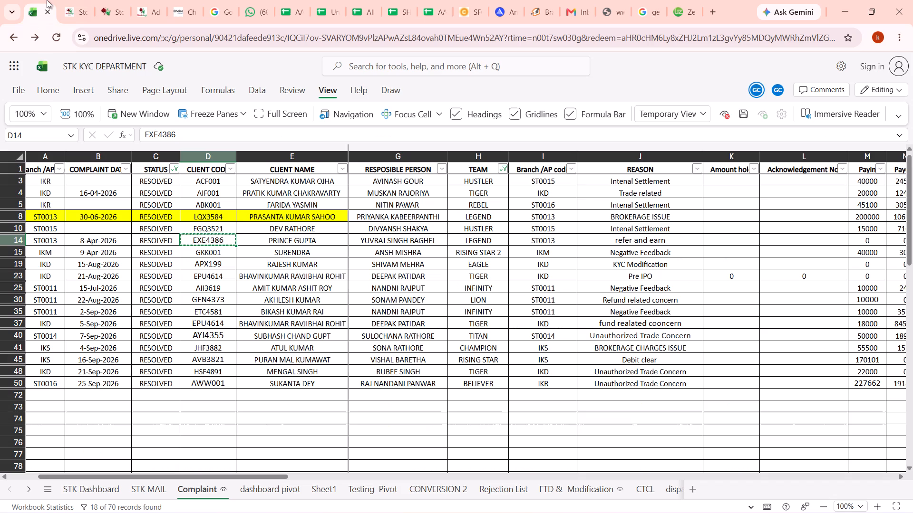
pyautogui.press('Return')
pyautogui.hotkey('ctrl', 'c')
pyautogui.click(84, 0)
pyautogui.hotkey('ctrl', 'f')
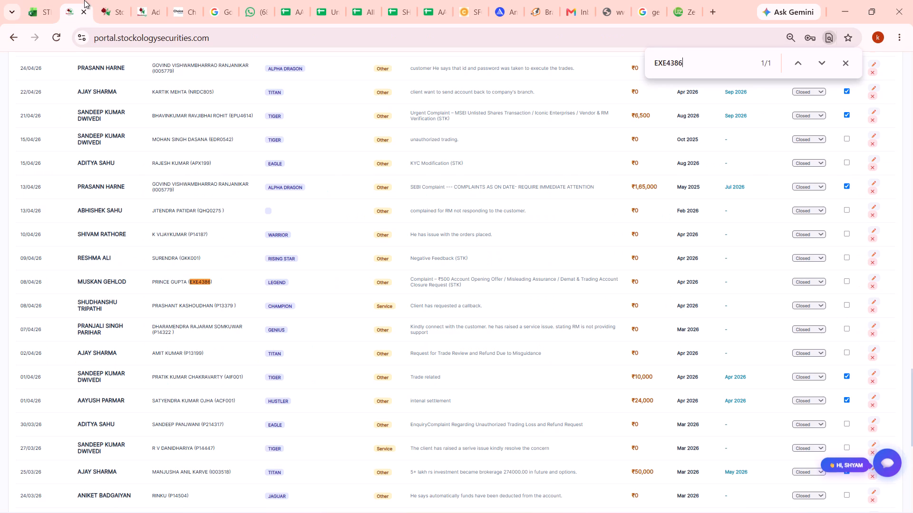
pyautogui.hotkey('ctrl', 'v')
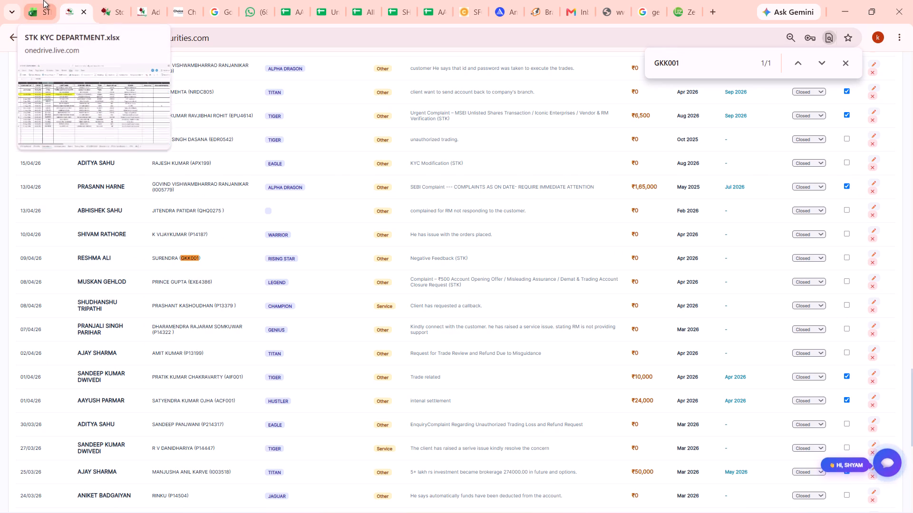
# Copy the client code from row 19 of the Complaint sheet and search for it among the portal's closed complaints.
pyautogui.click(43, 0)
pyautogui.press('Return')
pyautogui.hotkey('ctrl', 'c')
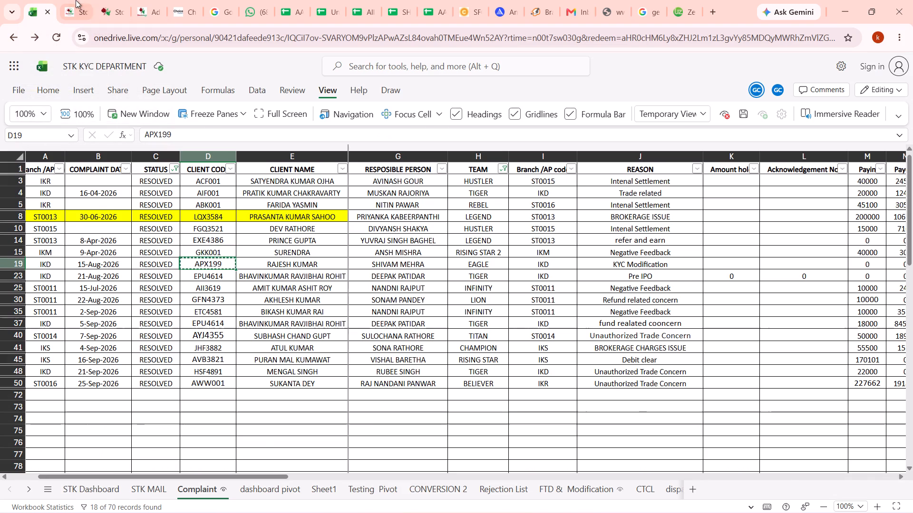
pyautogui.click(78, 0)
pyautogui.hotkey('ctrl', 'f')
pyautogui.hotkey('ctrl', 'v')
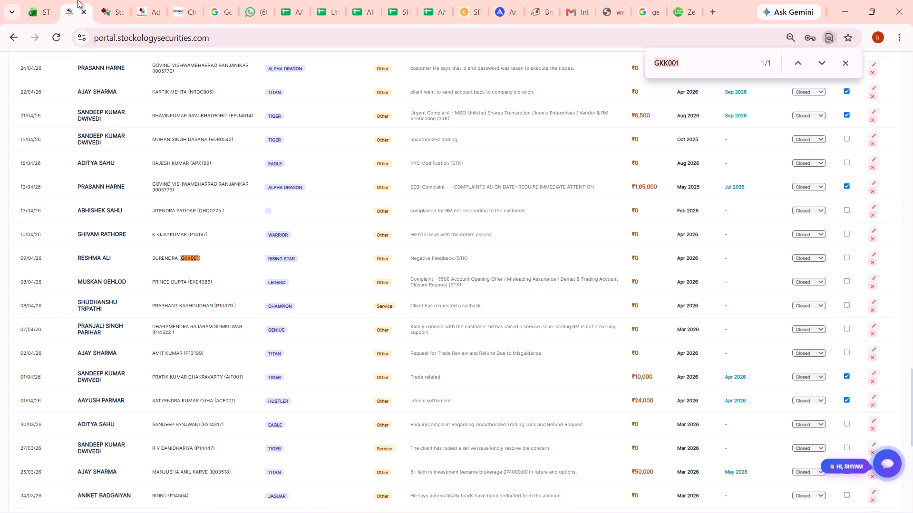
# Copy the client code from row 19 of the Complaint sheet again and search for it among the portal's closed complaints.
pyautogui.hotkey('ctrl', 'v')
pyautogui.click(45, 0)
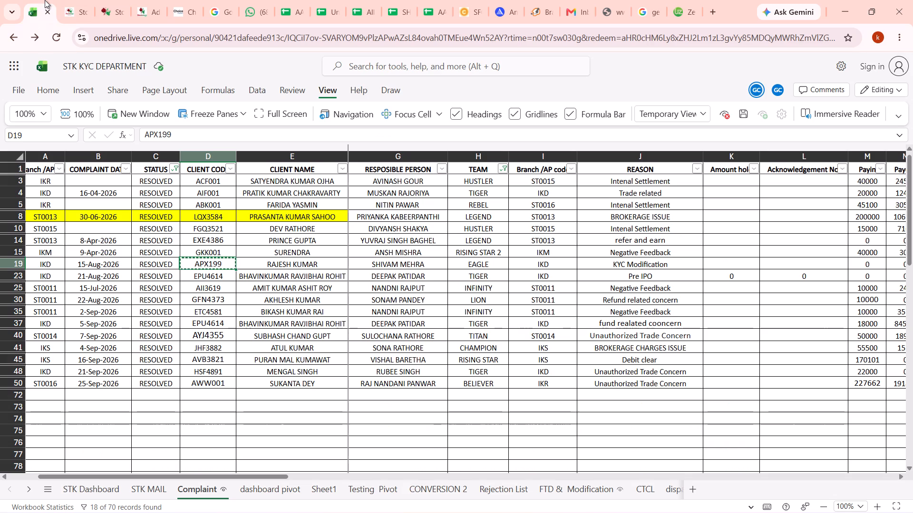
pyautogui.hotkey('ctrl', 'c')
pyautogui.hotkey('ctrl', 'c')
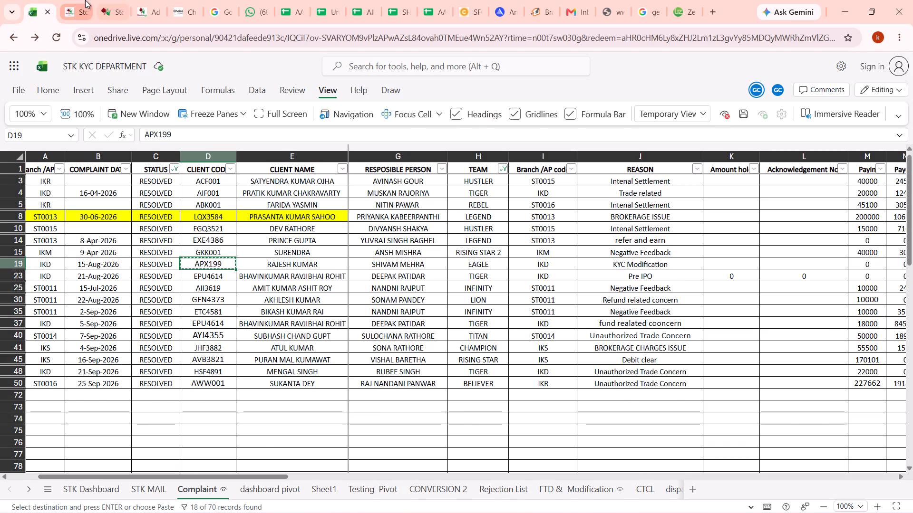
pyautogui.click(85, 0)
pyautogui.hotkey('ctrl', 'f')
pyautogui.hotkey('ctrl', 'v')
# Copy the client code from row 23 of the Complaint sheet and search for it among the portal's closed complaints.
pyautogui.click(54, 0)
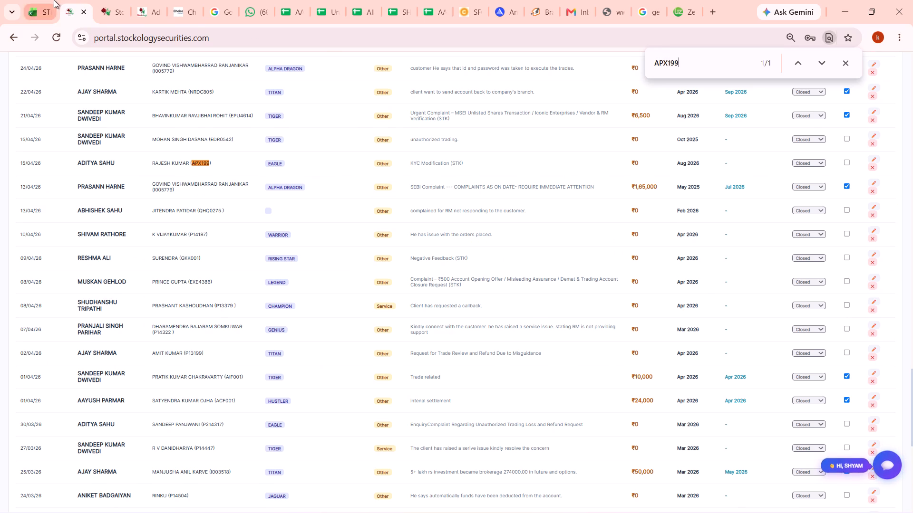
pyautogui.press('Return')
pyautogui.hotkey('ctrl', 'c')
pyautogui.click(74, 0)
pyautogui.hotkey('ctrl', 'f')
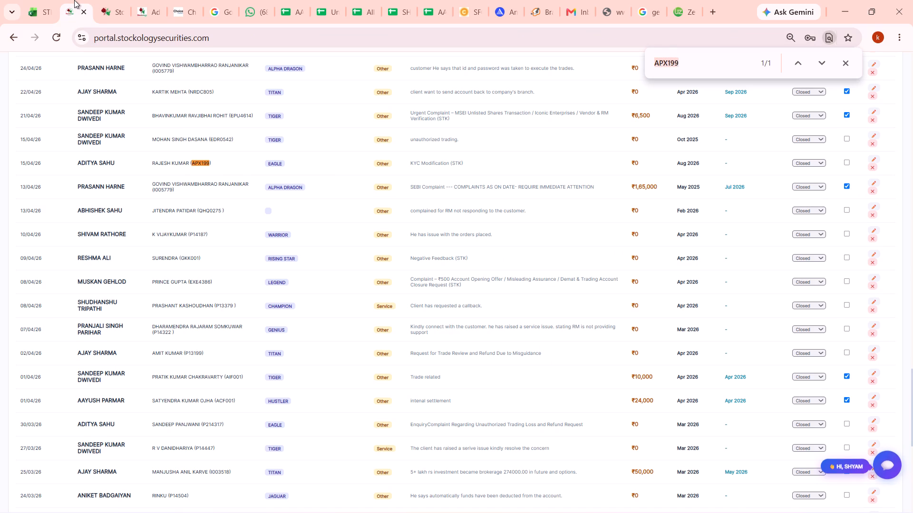
pyautogui.hotkey('ctrl', 'v')
# Copy the client code from row 25 of the Complaint sheet and search for it among the portal's closed complaints.
pyautogui.click(46, 0)
pyautogui.press('Return')
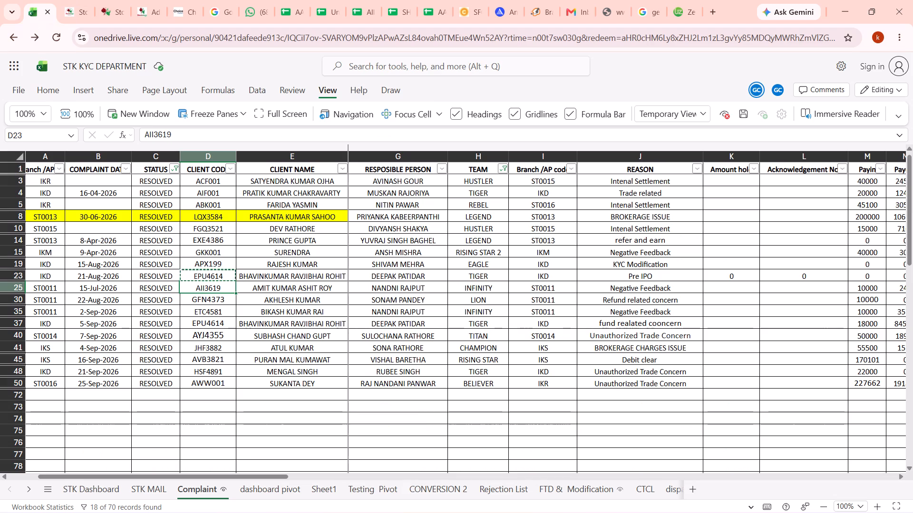
pyautogui.hotkey('ctrl', 'c')
pyautogui.click(73, 0)
pyautogui.hotkey('ctrl', 'f')
pyautogui.hotkey('ctrl', 'v')
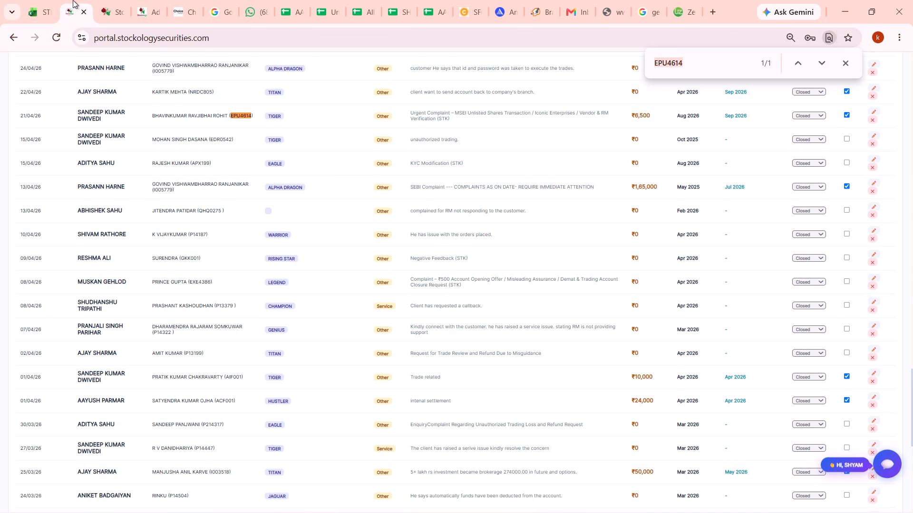
# Copy the client code from row 30 of the Complaint sheet and search for it among the portal's closed complaints.
pyautogui.click(45, 0)
pyautogui.press('Return')
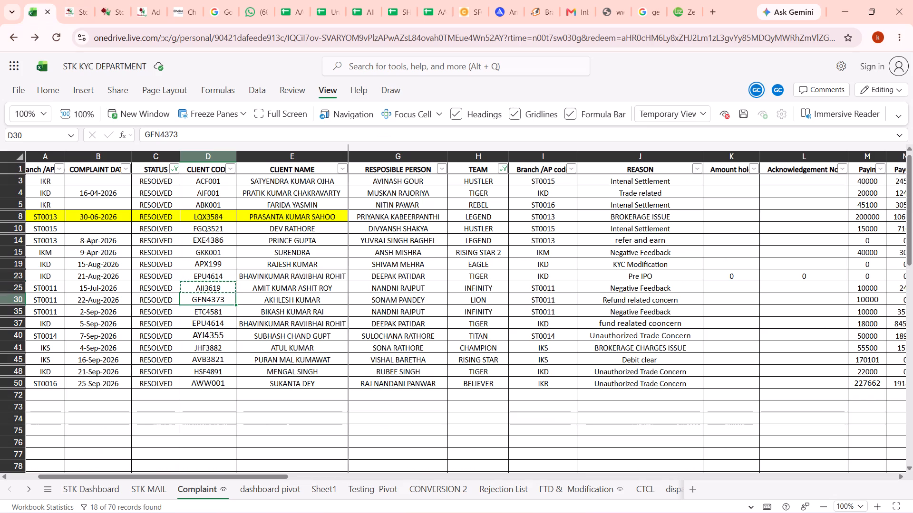
pyautogui.hotkey('ctrl', 'c')
pyautogui.click(72, 0)
pyautogui.hotkey('ctrl', 'f')
pyautogui.hotkey('ctrl', 'v')
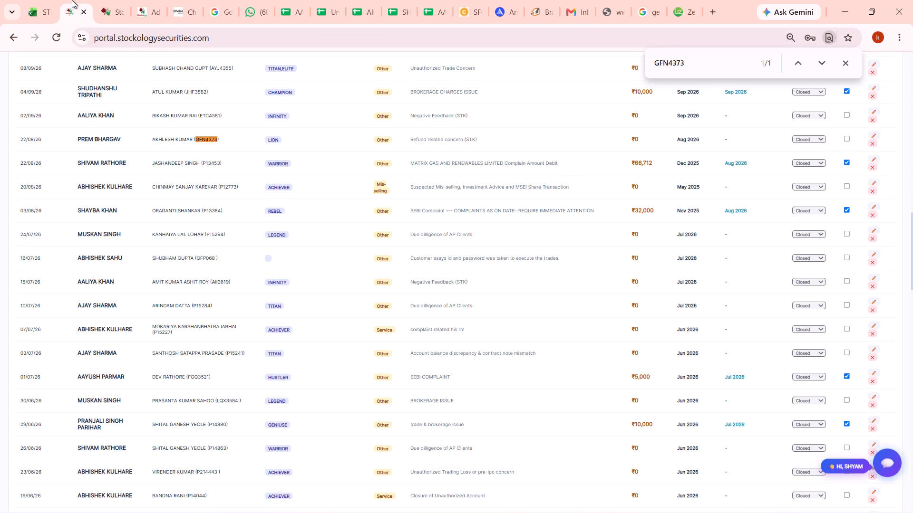
# Copy the client code from row 35 of the Complaint sheet and search for it among the portal's closed complaints.
pyautogui.click(45, 0)
pyautogui.press('Return')
pyautogui.hotkey('ctrl', 'c')
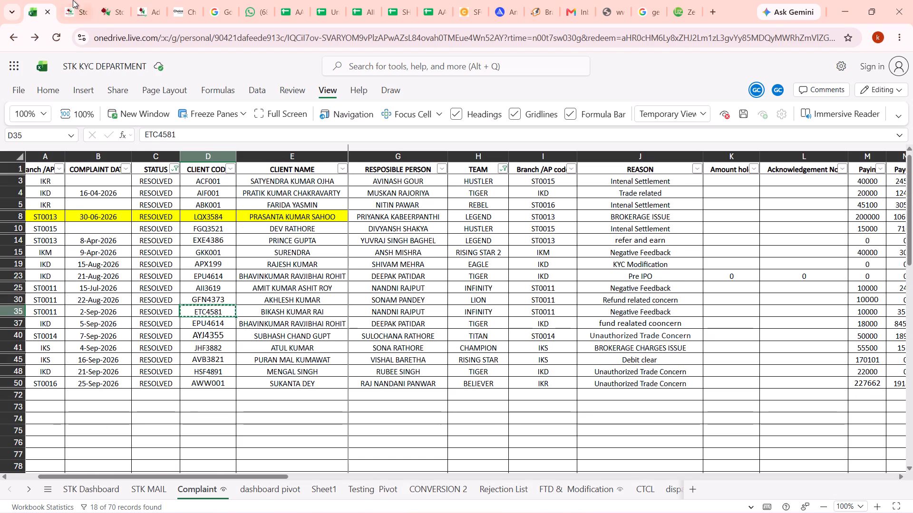
pyautogui.click(73, 0)
pyautogui.hotkey('ctrl', 'f')
pyautogui.hotkey('ctrl', 'v')
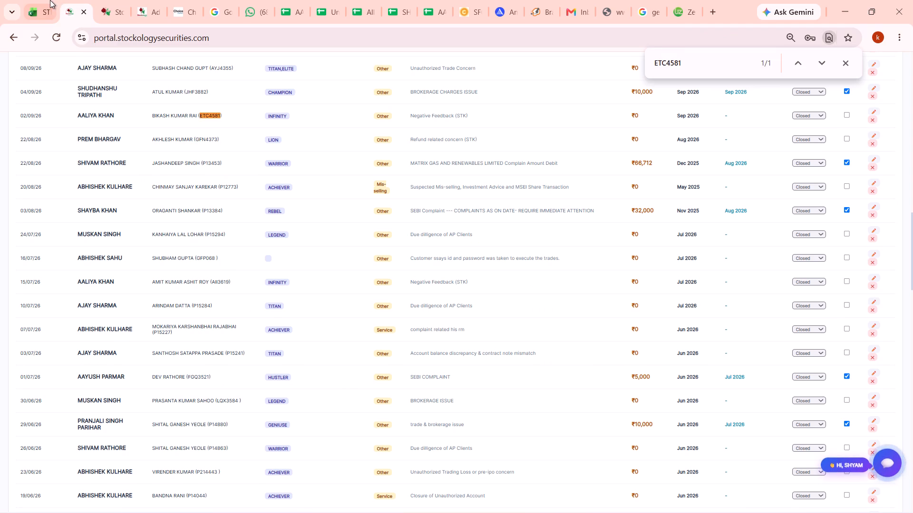
# Copy the client code from row 37 of the Complaint sheet and search for it among the portal's closed complaints.
pyautogui.click(49, 0)
pyautogui.press('Return')
pyautogui.hotkey('ctrl', 'c')
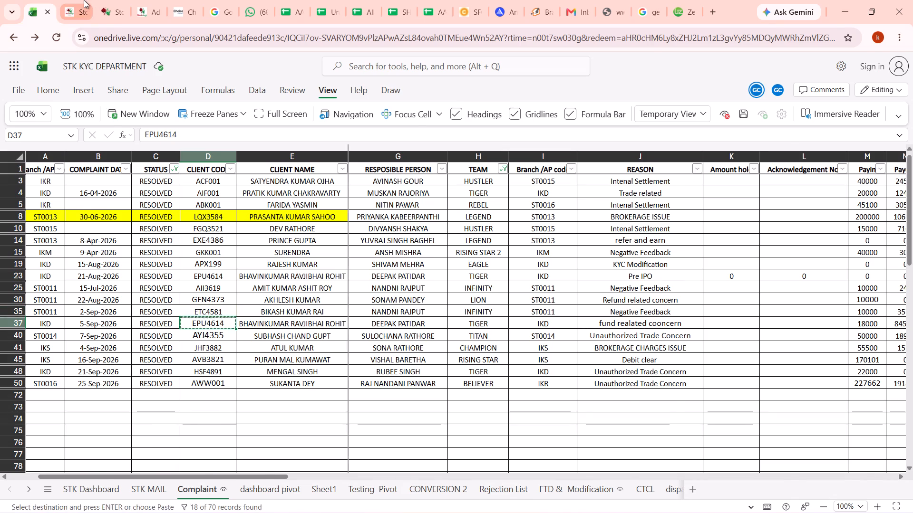
pyautogui.click(84, 0)
pyautogui.hotkey('ctrl', 'f')
pyautogui.hotkey('ctrl', 'v')
# Copy the client code from row 40 of the Complaint sheet and search for it among the portal's closed complaints.
pyautogui.click(53, 0)
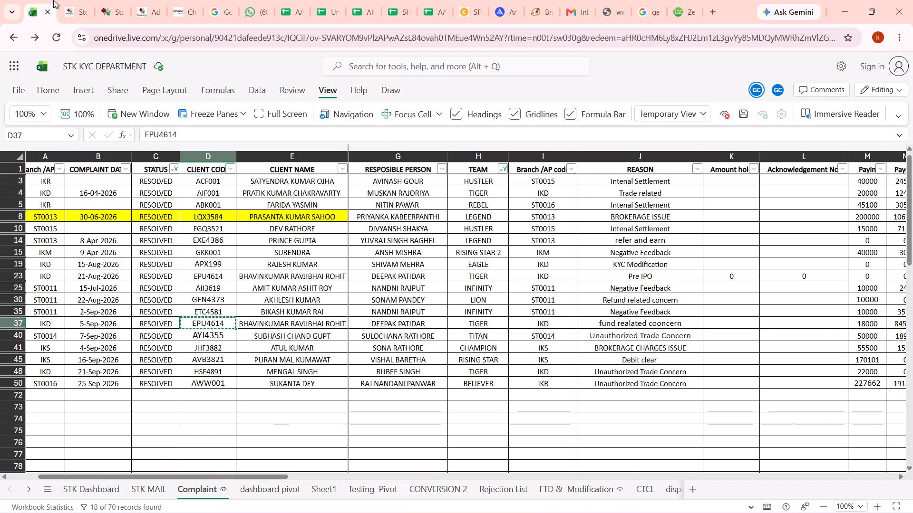
pyautogui.press('Return')
pyautogui.hotkey('ctrl', 'c')
pyautogui.click(72, 0)
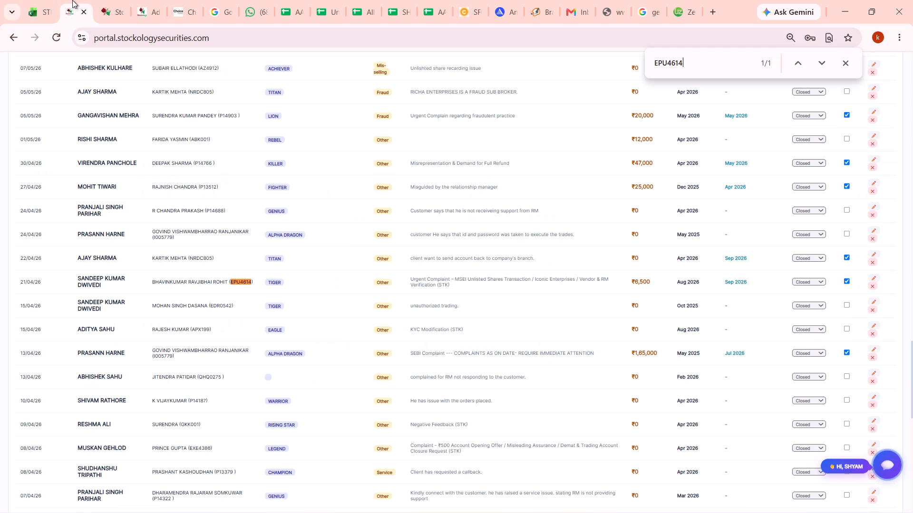
pyautogui.hotkey('ctrl', 'f')
pyautogui.hotkey('ctrl', 'v')
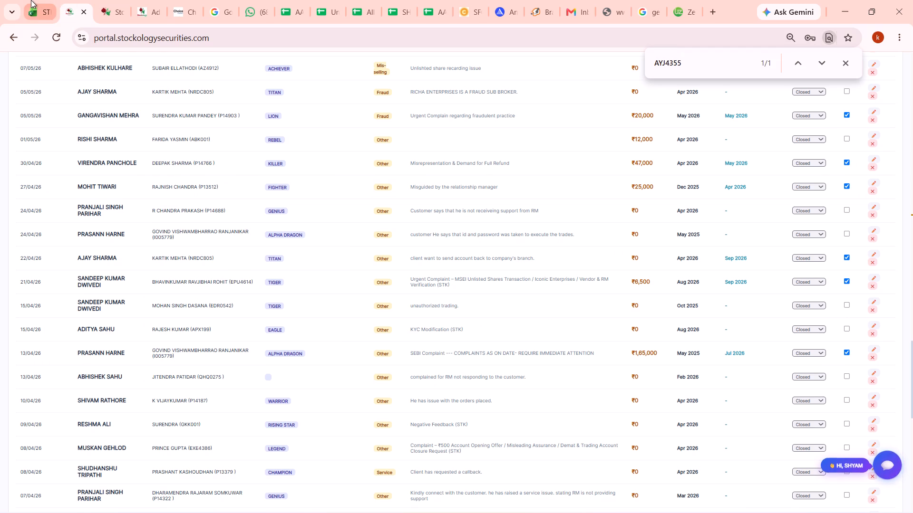
# Copy the client code from row 41 of the Complaint sheet and search for it among the portal's closed complaints.
pyautogui.click(31, 0)
pyautogui.press('Return')
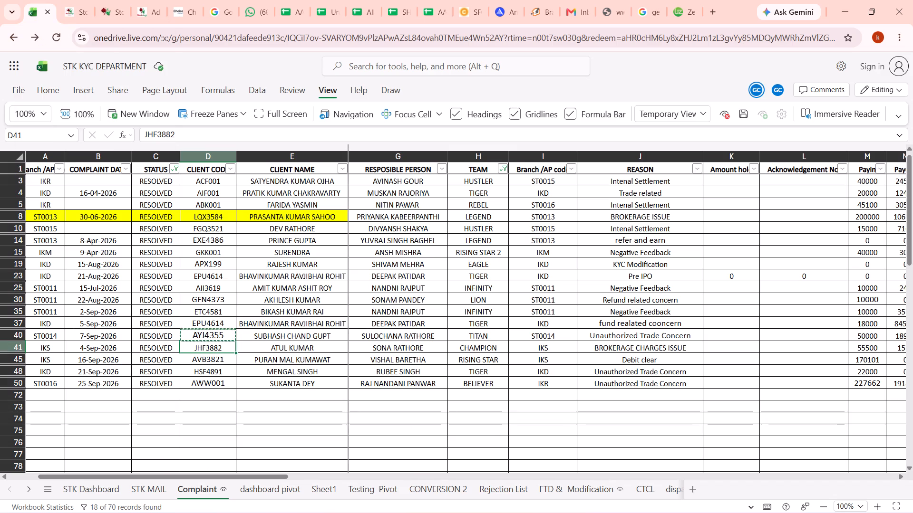
pyautogui.hotkey('ctrl', 'c')
pyautogui.click(78, 0)
pyautogui.hotkey('ctrl', 'f')
pyautogui.hotkey('ctrl', 'v')
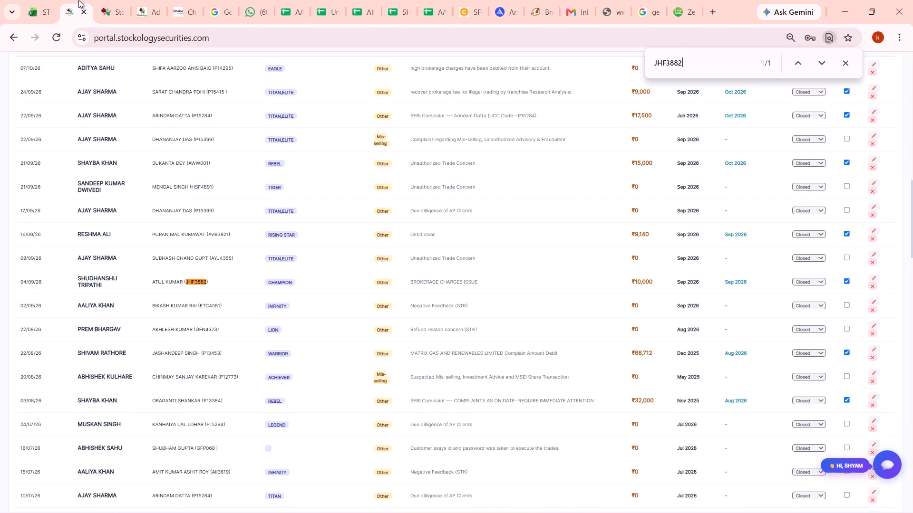
# Copy the client code from row 45 of the Complaint sheet and search for it among the portal's closed complaints.
pyautogui.click(47, 0)
pyautogui.press('Return')
pyautogui.hotkey('ctrl', 'c')
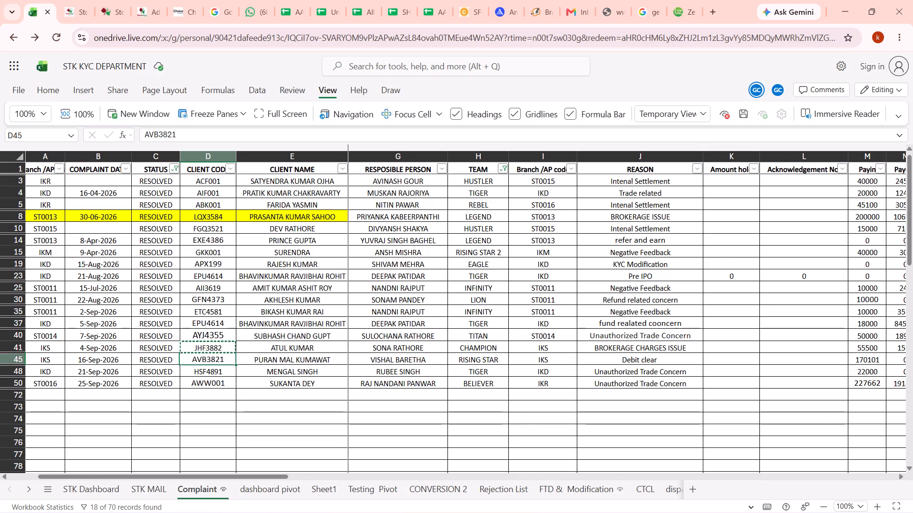
pyautogui.click(94, 0)
pyautogui.hotkey('ctrl', 'f')
pyautogui.hotkey('ctrl', 'v')
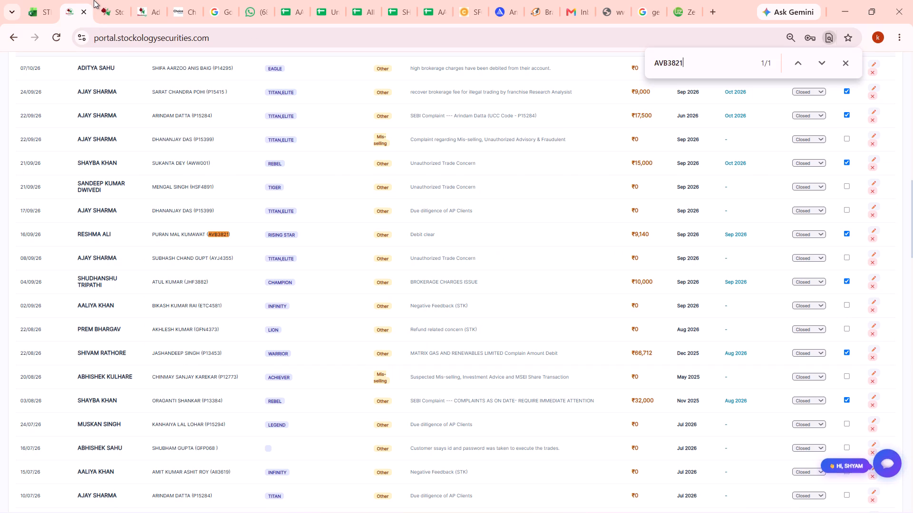
# Copy the client code from row 48 of the Complaint sheet and search for it among the portal's closed complaints.
pyautogui.click(42, 0)
pyautogui.press('Return')
pyautogui.hotkey('ctrl', 'c')
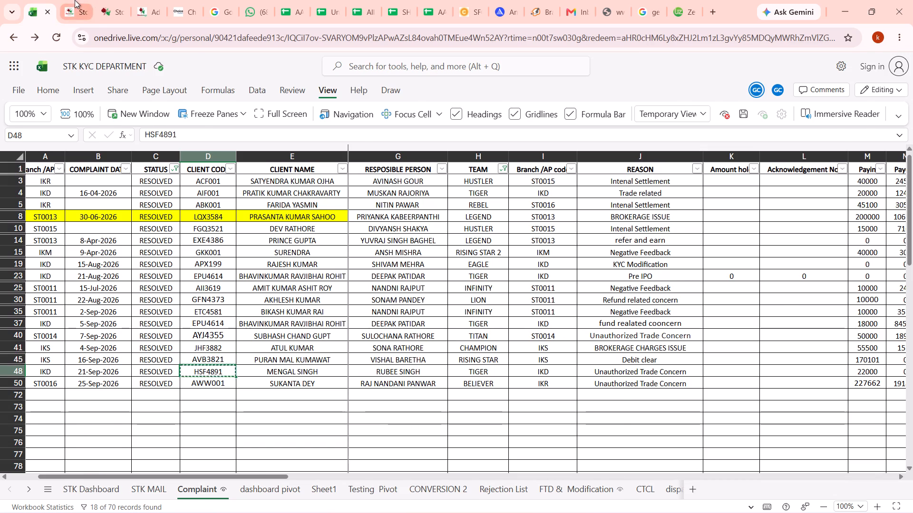
pyautogui.click(75, 0)
pyautogui.hotkey('ctrl', 'f')
pyautogui.hotkey('ctrl', 'v')
# Copy the client code from row 50 of the Complaint sheet, search for it among the portal's closed complaints, and close the search.
pyautogui.click(35, 0)
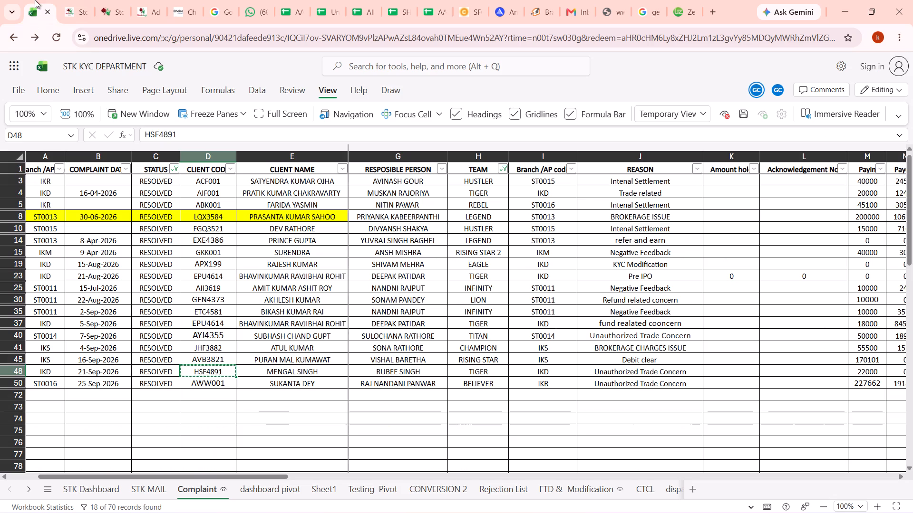
pyautogui.press('Return')
pyautogui.hotkey('ctrl', 'c')
pyautogui.click(59, 0)
pyautogui.hotkey('ctrl', 'f')
pyautogui.hotkey('ctrl', 'v')
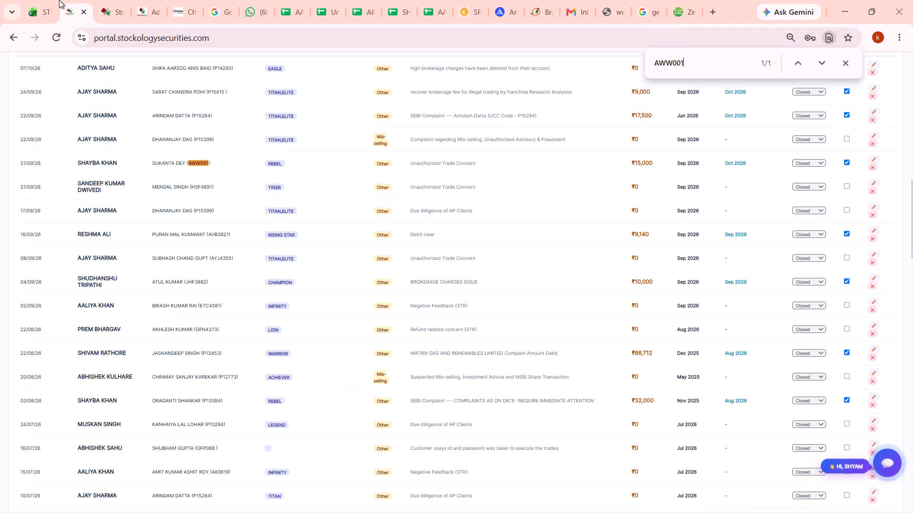
pyautogui.click(152, 125)
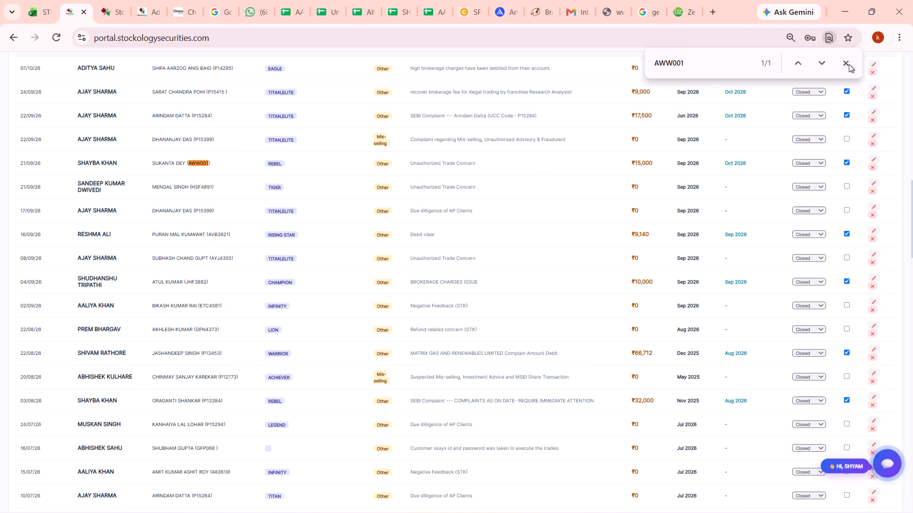
pyautogui.click(848, 64)
# Filter the portal's complaints by status Open and look over the resulting complaint list.
pyautogui.click(353, 225)
pyautogui.scroll(6, 353, 225)
pyautogui.scroll(4, 31, 235)
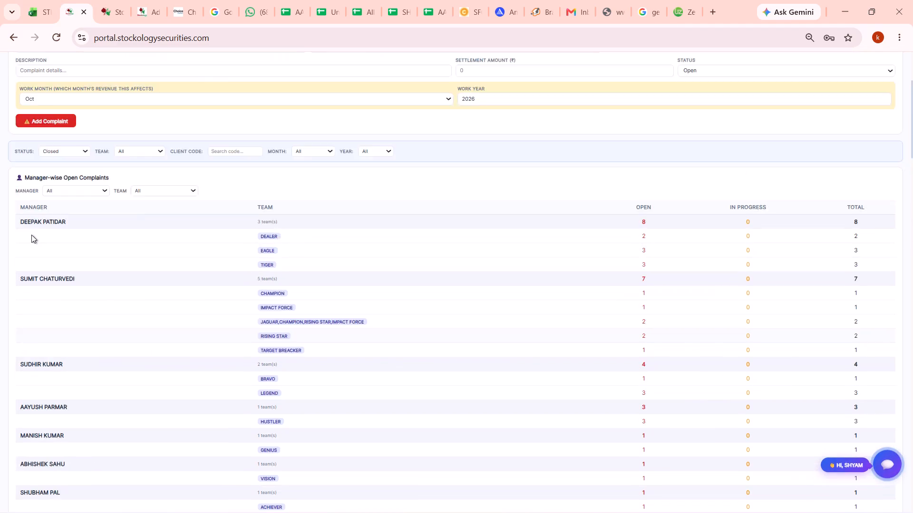
pyautogui.scroll(1, 31, 235)
pyautogui.click(78, 261)
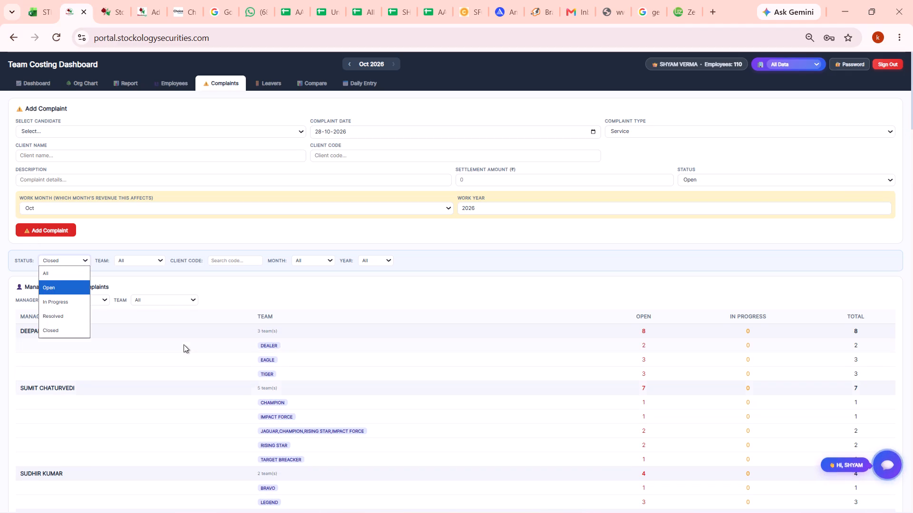
pyautogui.click(256, 300)
pyautogui.scroll(-4, 256, 300)
pyautogui.scroll(5, 256, 300)
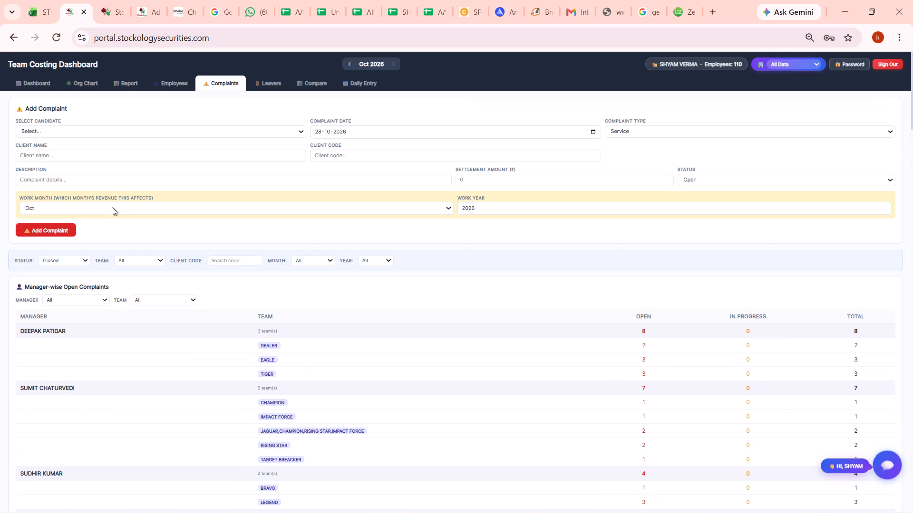
pyautogui.click(55, 261)
pyautogui.press('o')
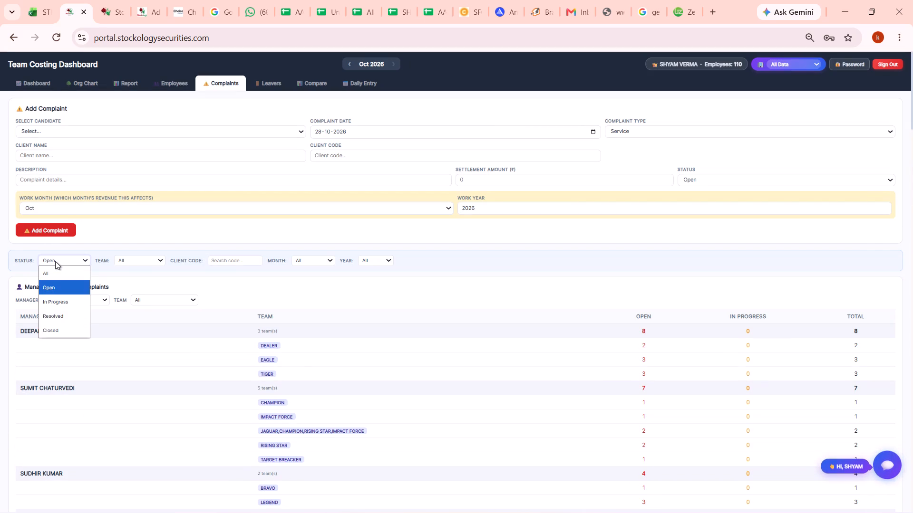
pyautogui.press('Return')
pyautogui.scroll(-5, 117, 297)
pyautogui.scroll(3, 117, 297)
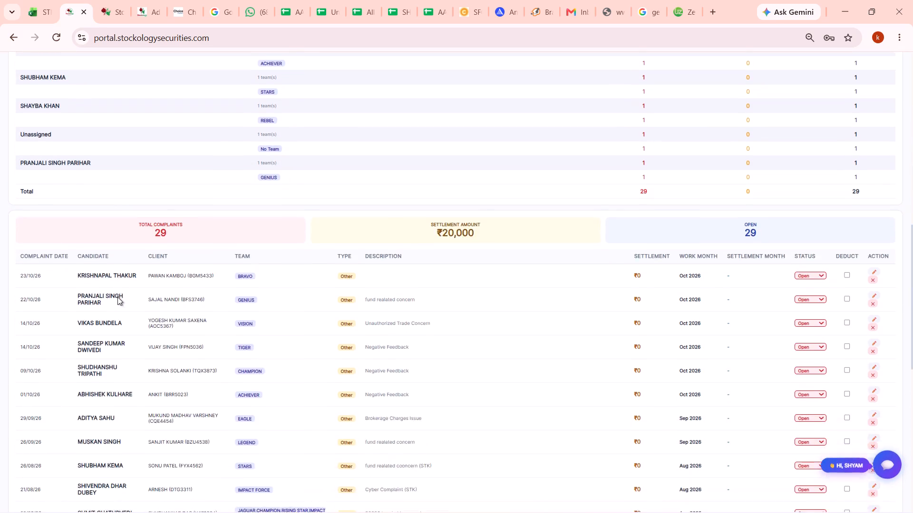
pyautogui.scroll(4, 117, 297)
pyautogui.scroll(-5, 117, 297)
pyautogui.scroll(4, 117, 297)
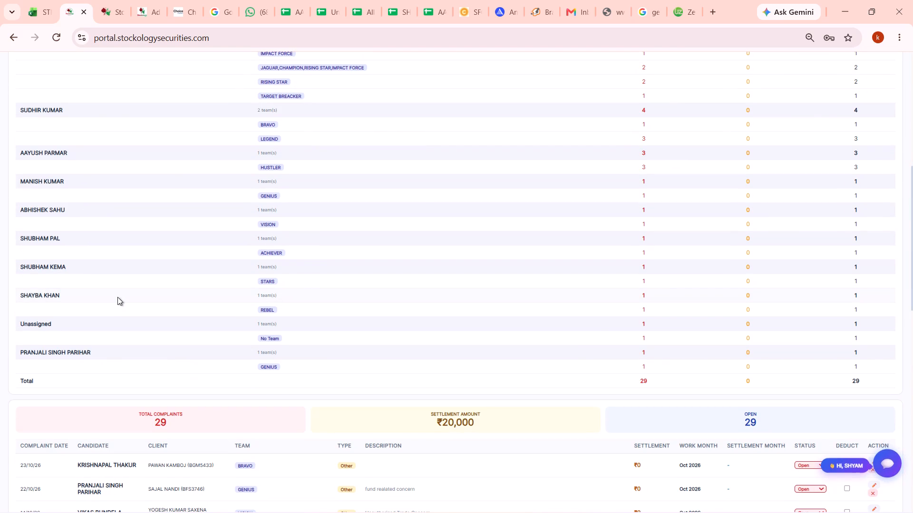
# Switch back to the Complaint sheet of the STK KYC DEPARTMENT workbook.
pyautogui.click(34, 0)
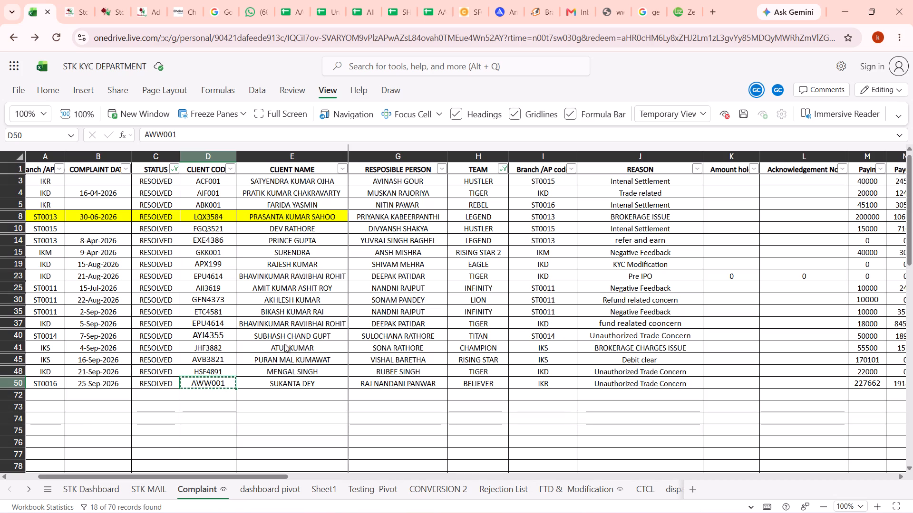
pyautogui.click(284, 344)
pyautogui.click(364, 250)
pyautogui.scroll(2, 364, 250)
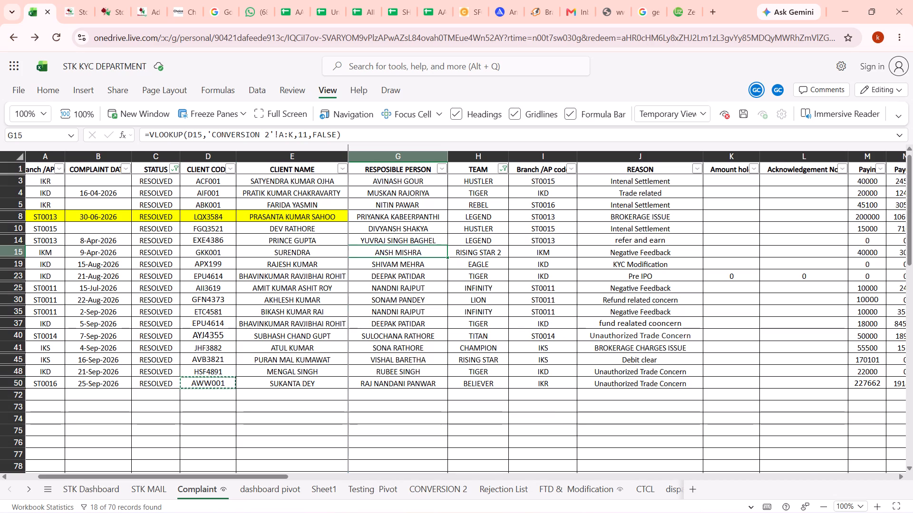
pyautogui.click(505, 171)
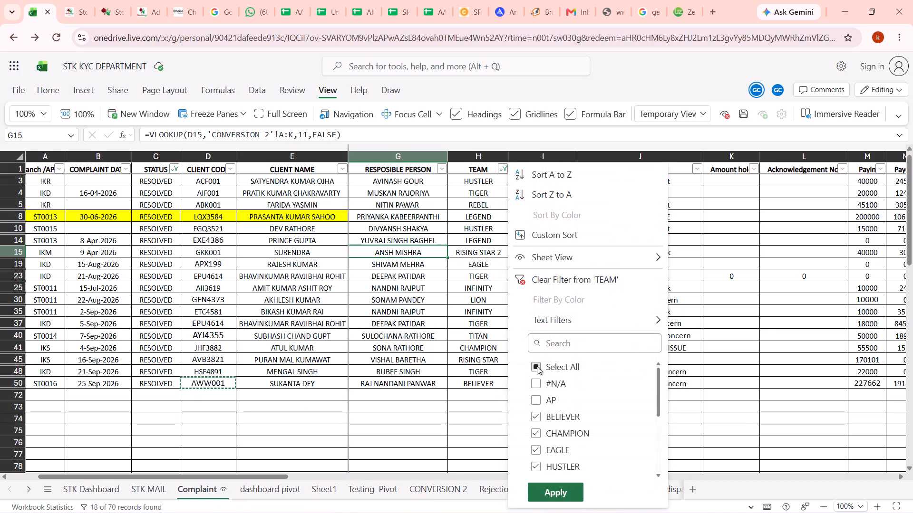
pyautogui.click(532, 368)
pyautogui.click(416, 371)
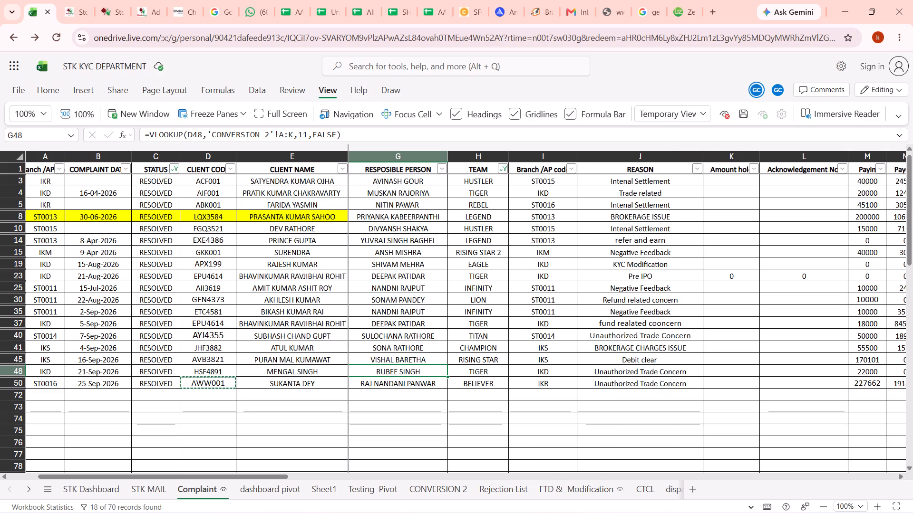
# Filter the Complaint sheet's STATUS column to OPEN instead of RESOLVED.
pyautogui.click(173, 169)
pyautogui.click(216, 397)
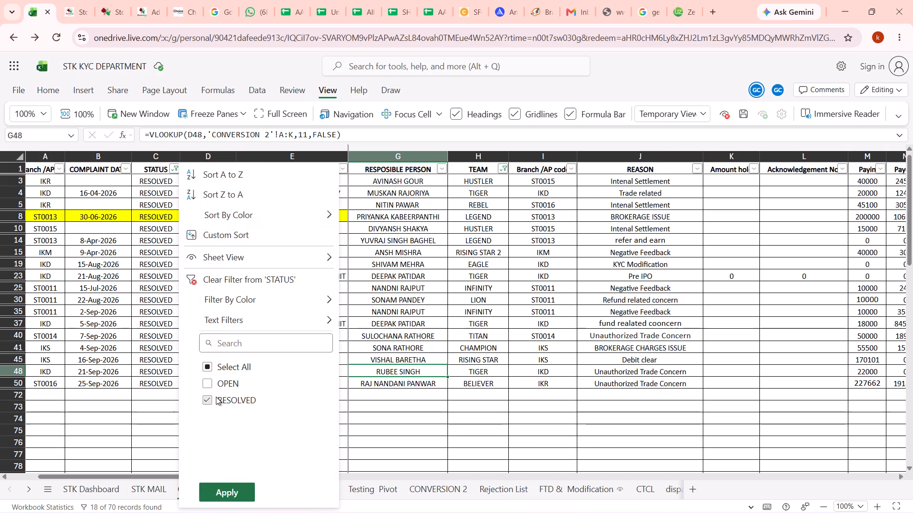
pyautogui.click(220, 386)
pyautogui.click(217, 490)
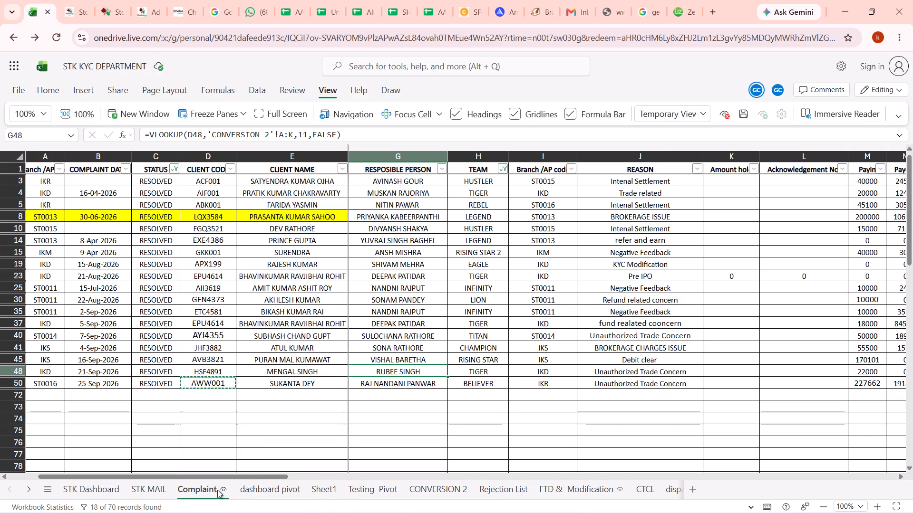
# Select the client codes of the OPEN complaints in the Complaint sheet and look over their rows and columns.
pyautogui.click(237, 423)
pyautogui.scroll(2, 237, 423)
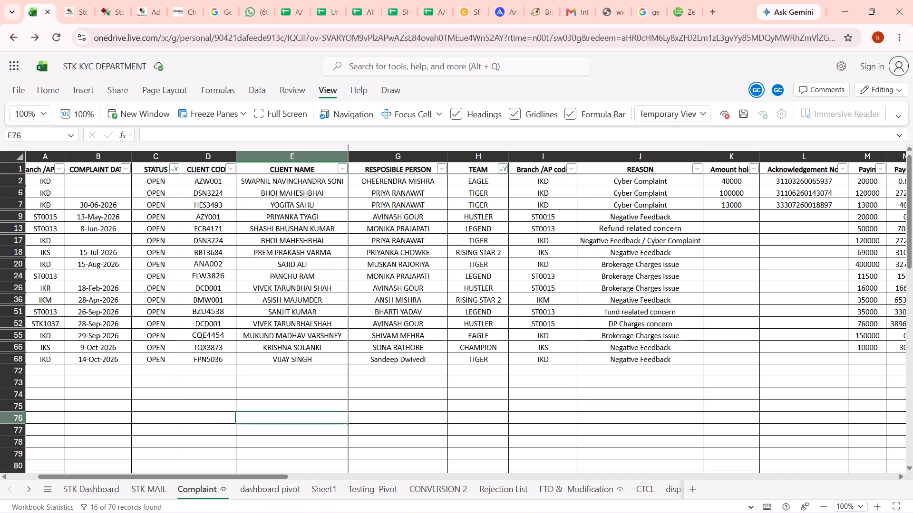
pyautogui.click(180, 175)
pyautogui.hotkey('ctrl', 'shift', 'Down')
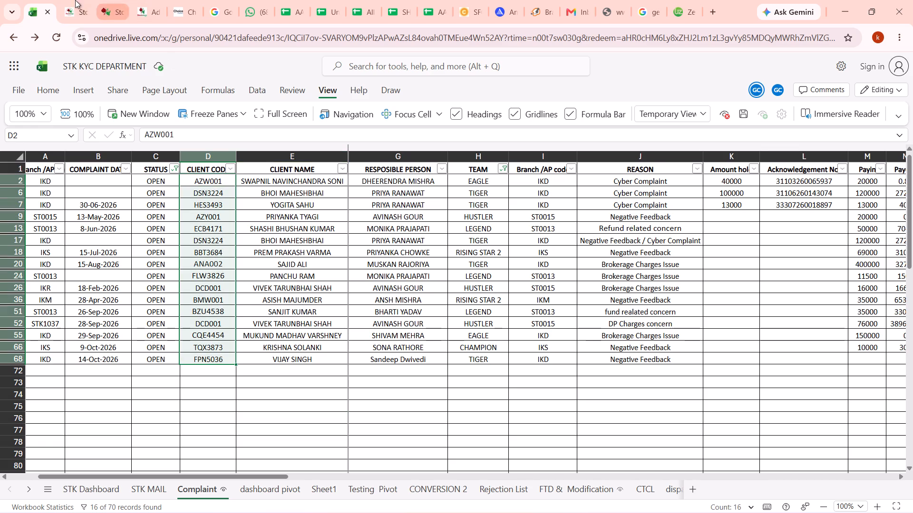
pyautogui.click(375, 286)
pyautogui.scroll(1, 375, 286)
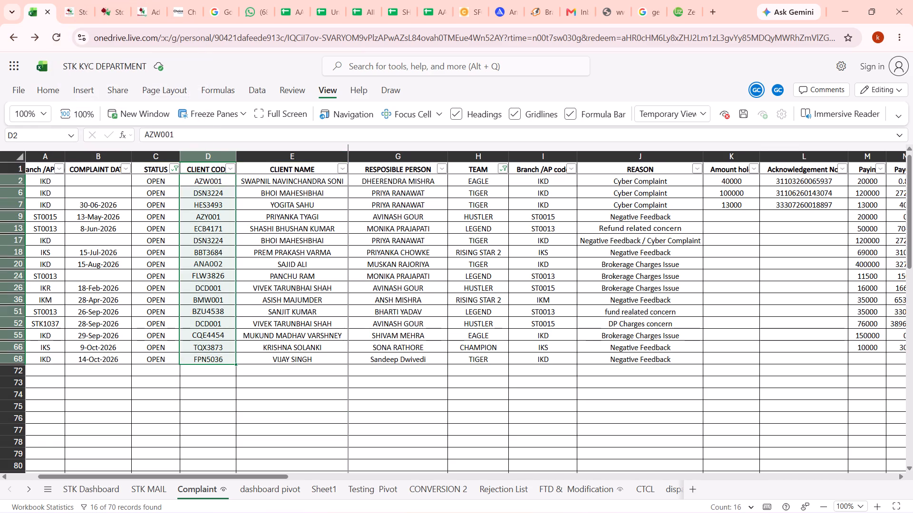
pyautogui.scroll(1, 375, 286)
pyautogui.hscroll(-3, 375, 286)
pyautogui.hscroll(1, 375, 286)
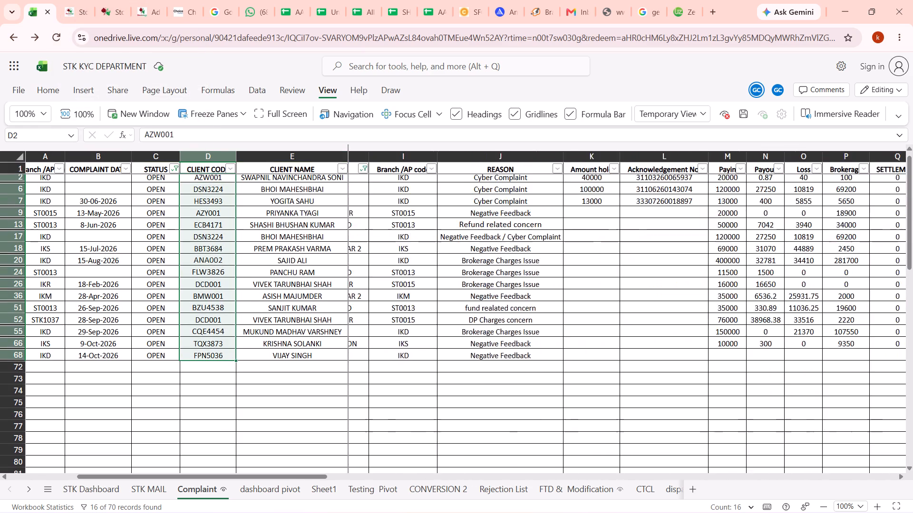
pyautogui.hscroll(3, 375, 286)
pyautogui.scroll(1, 375, 286)
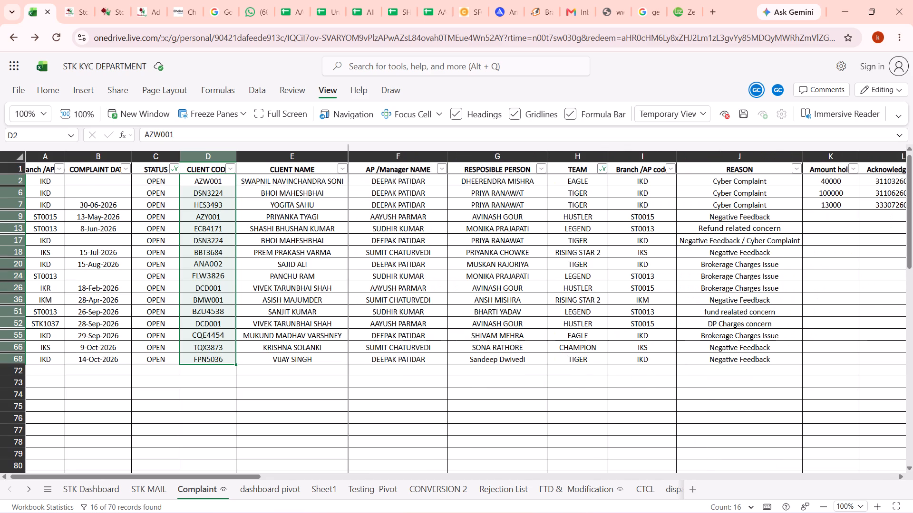
# Filter the Complaint sheet's TEAM column to all teams except AP and #N/A.
pyautogui.click(602, 168)
pyautogui.scroll(-1, 681, 394)
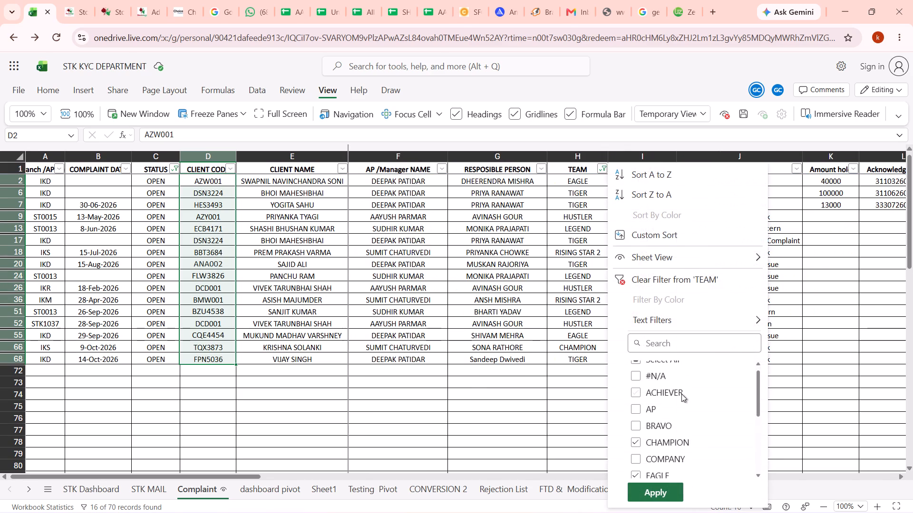
pyautogui.click(642, 361)
pyautogui.click(641, 377)
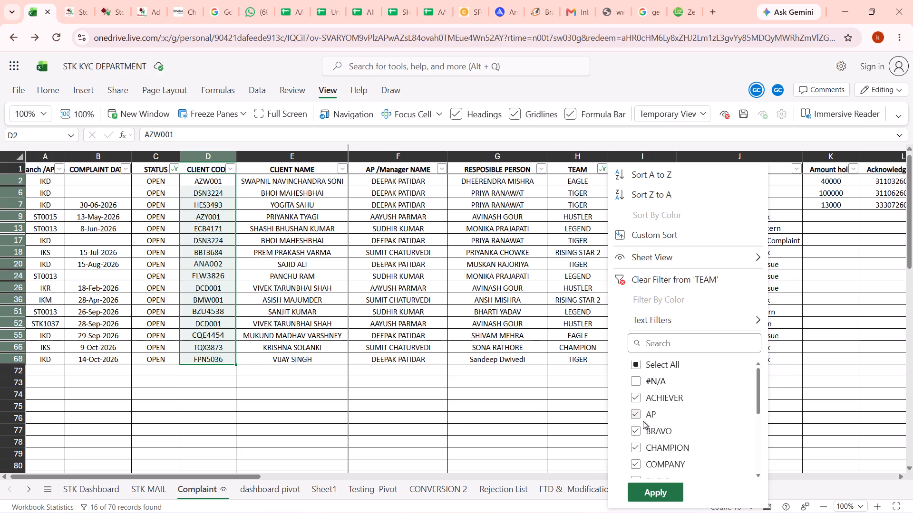
pyautogui.click(640, 418)
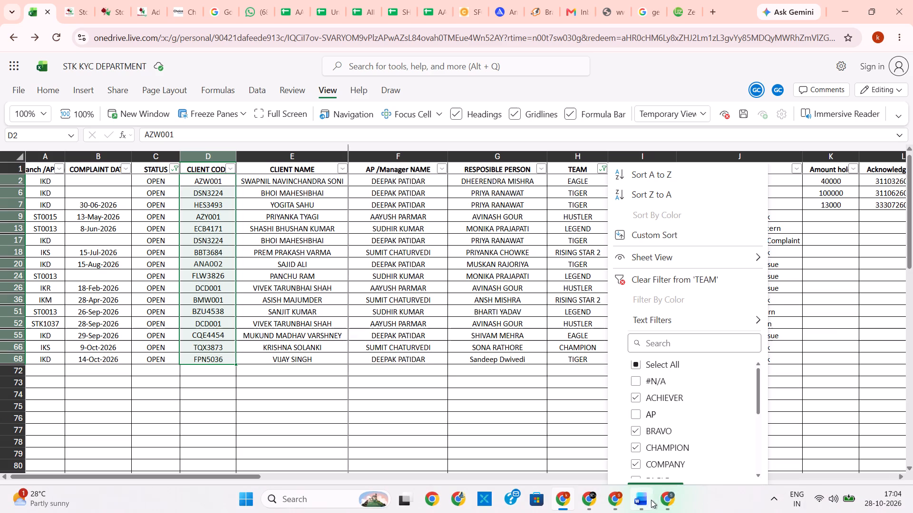
pyautogui.click(656, 491)
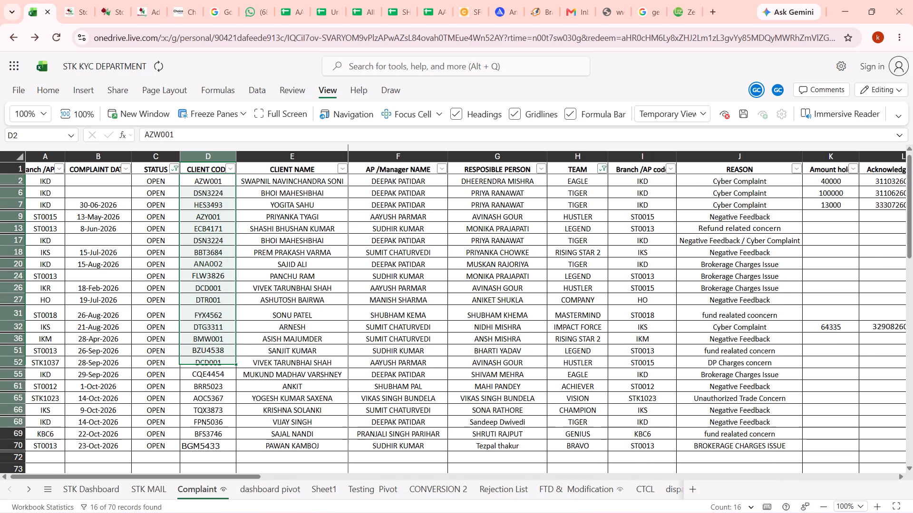
pyautogui.click(542, 405)
pyautogui.scroll(2, 542, 405)
pyautogui.click(447, 383)
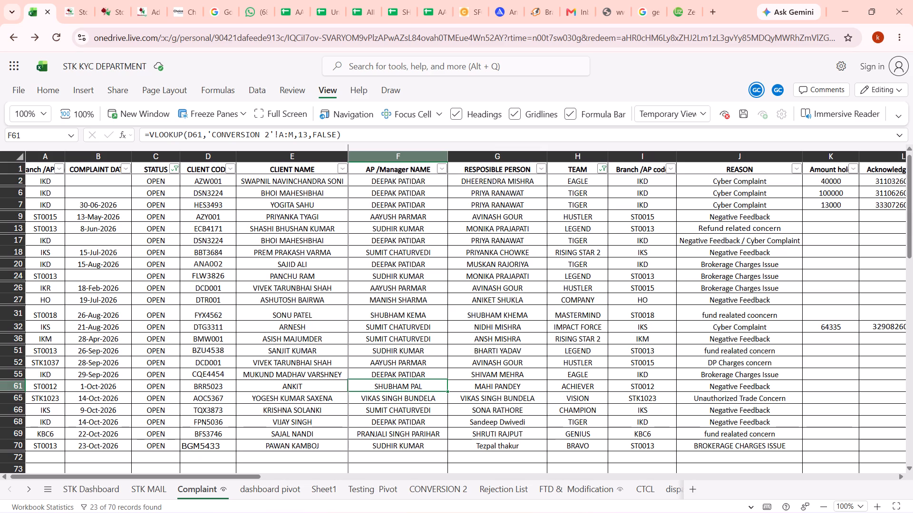
# Filter the Complaint sheet's TEAM column to #N/A only and check the client names in the remaining rows.
pyautogui.click(602, 166)
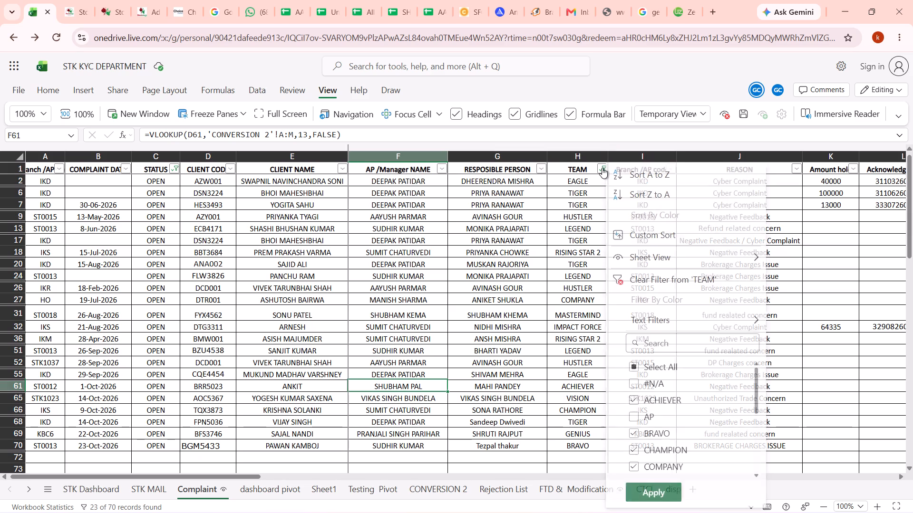
pyautogui.click(636, 367)
pyautogui.click(636, 367)
pyautogui.click(639, 380)
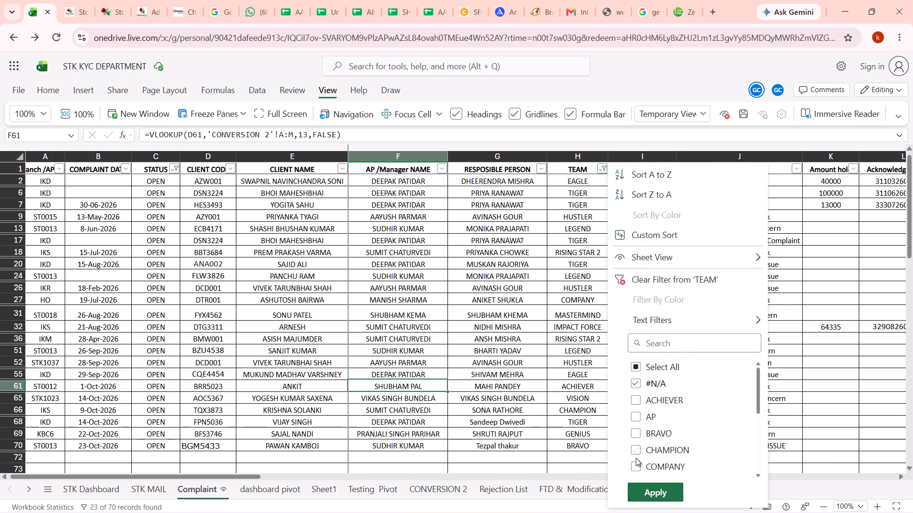
pyautogui.click(633, 486)
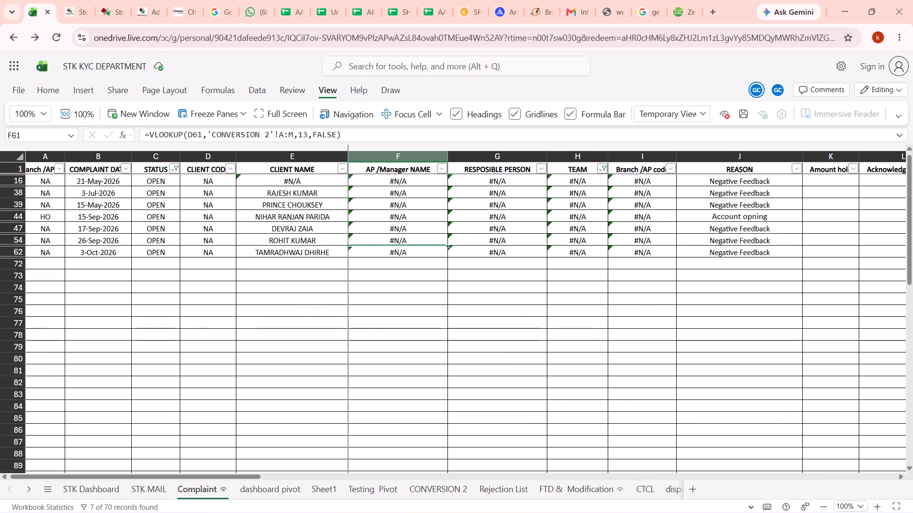
pyautogui.click(257, 226)
pyautogui.click(256, 204)
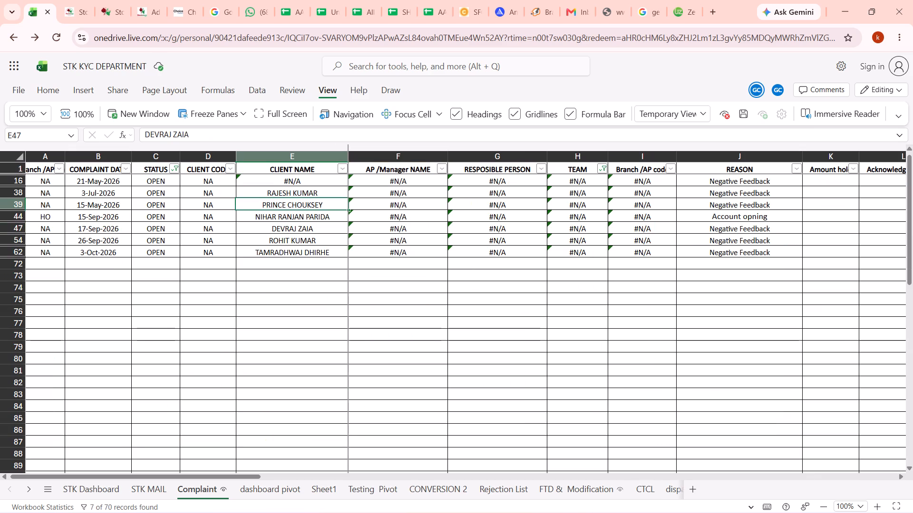
# Switch to the Stockology portal and examine its open complaints for the clients in the workbook's #N/A rows.
pyautogui.click(79, 0)
pyautogui.scroll(-3, 364, 376)
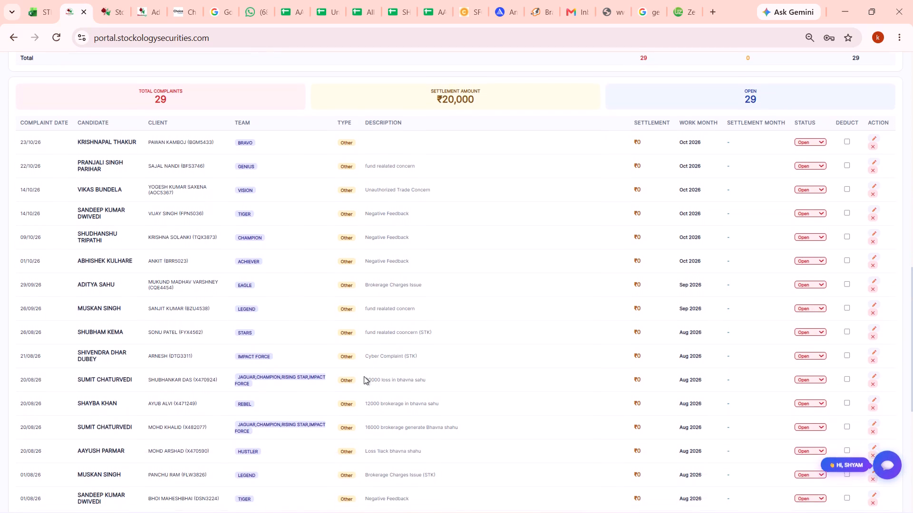
pyautogui.scroll(7, 364, 376)
pyautogui.scroll(-3, 233, 294)
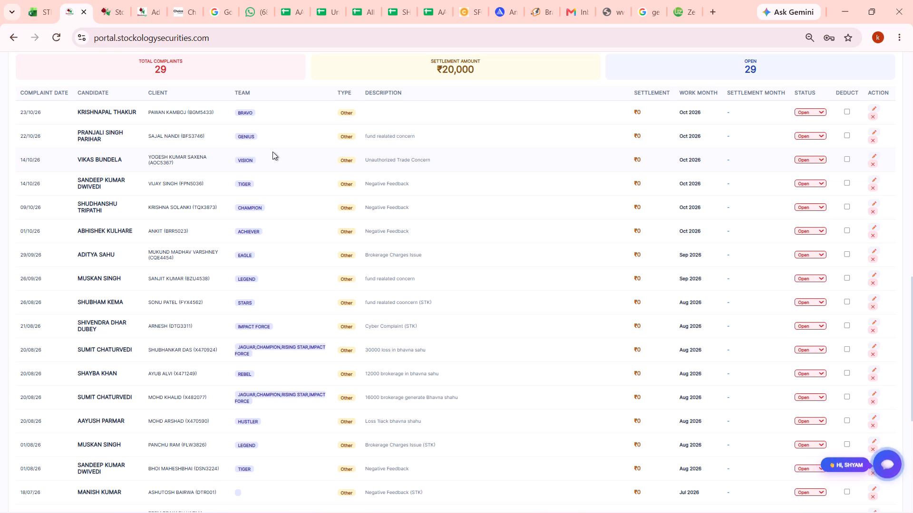
pyautogui.scroll(-10, 272, 152)
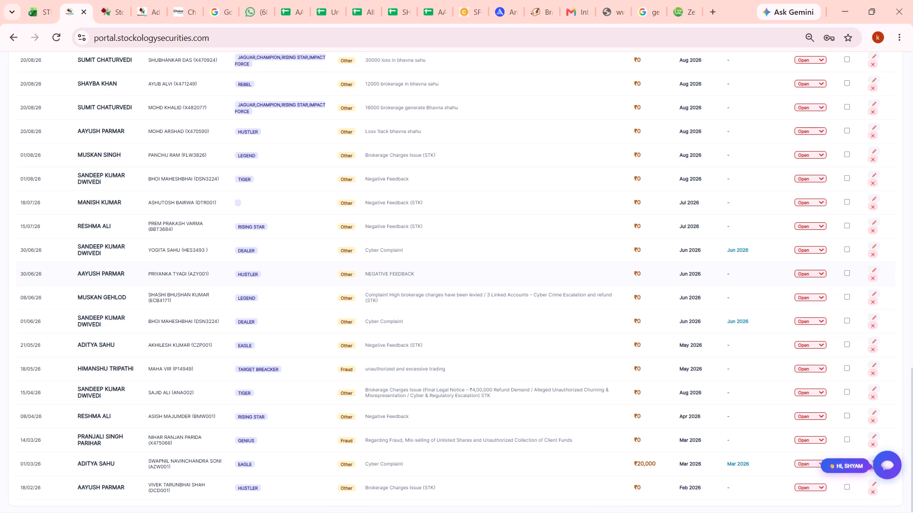
pyautogui.scroll(2, 190, 273)
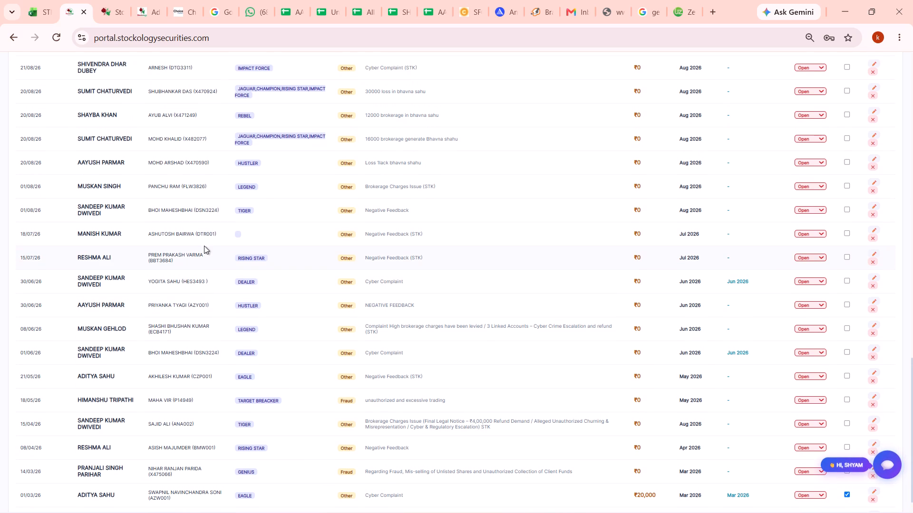
pyautogui.scroll(1, 204, 243)
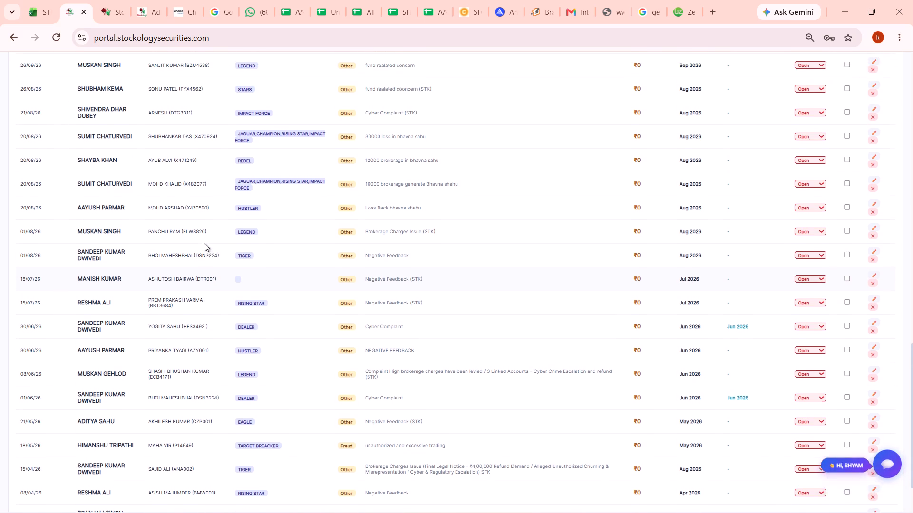
pyautogui.scroll(4, 204, 243)
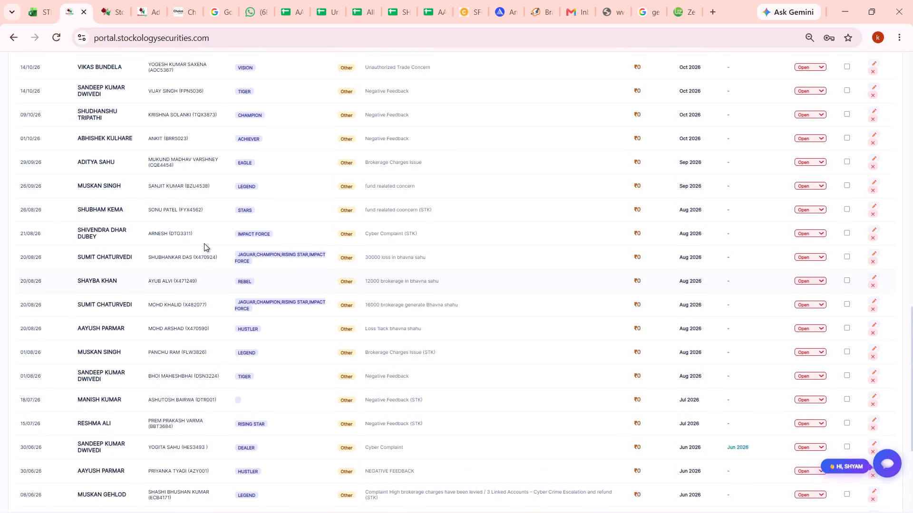
pyautogui.scroll(10, 204, 243)
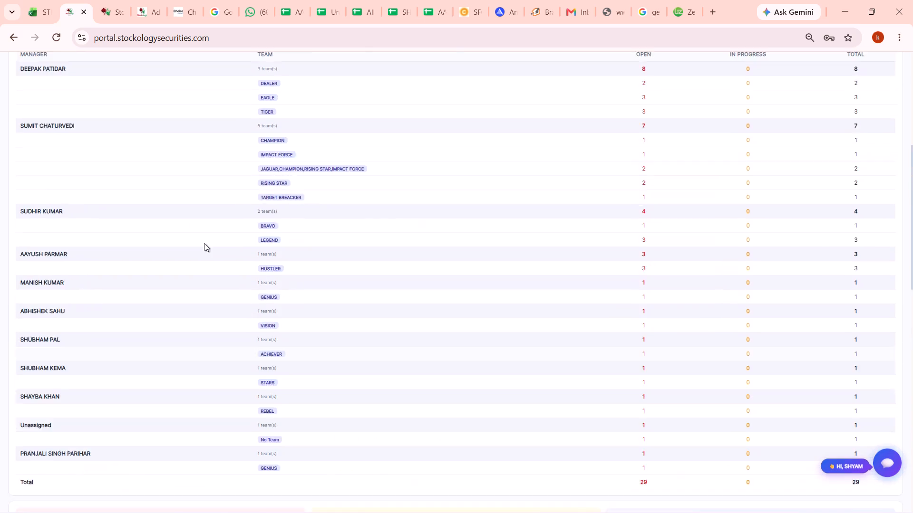
pyautogui.scroll(2, 204, 243)
# Change the portal's complaint status filter to All.
pyautogui.click(78, 257)
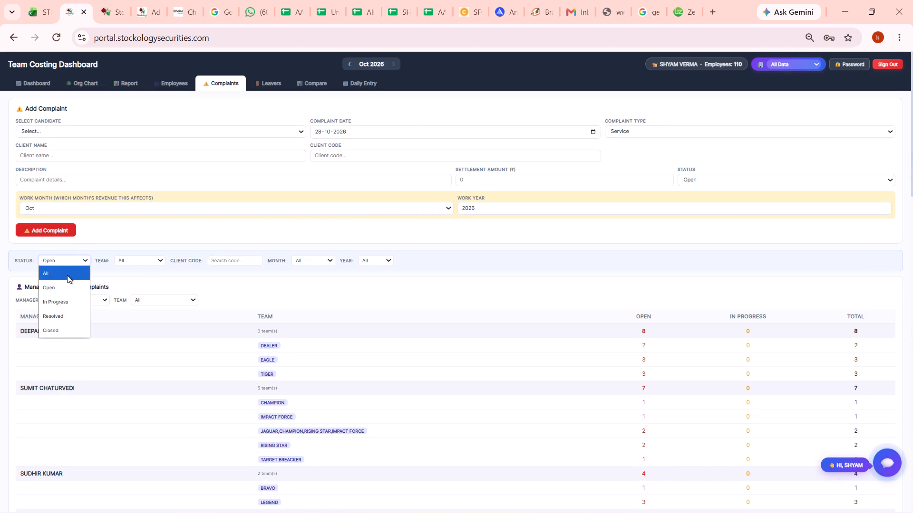
pyautogui.click(67, 275)
# Examine the portal's full complaint list from the oldest entries up to May 2026, including the client of the 20/05/26 complaint.
pyautogui.scroll(-15, 184, 331)
pyautogui.scroll(-7, 184, 331)
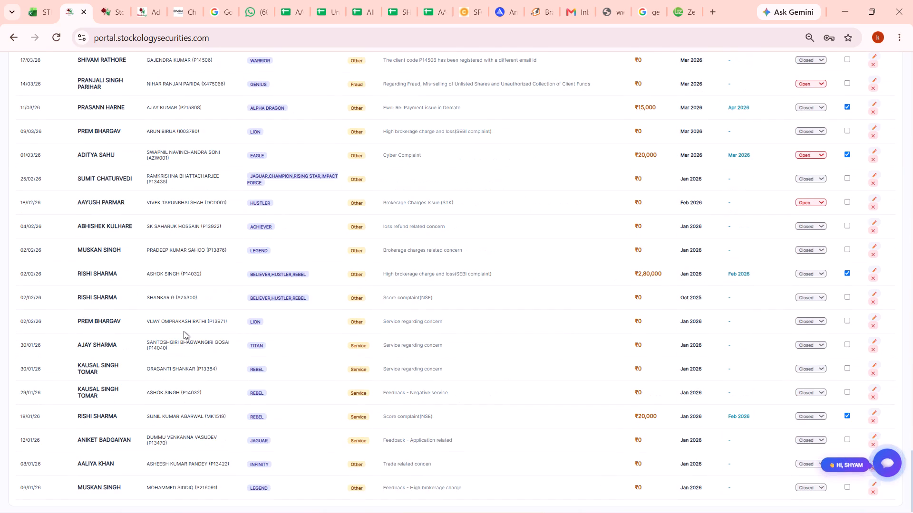
pyautogui.scroll(-6, 184, 331)
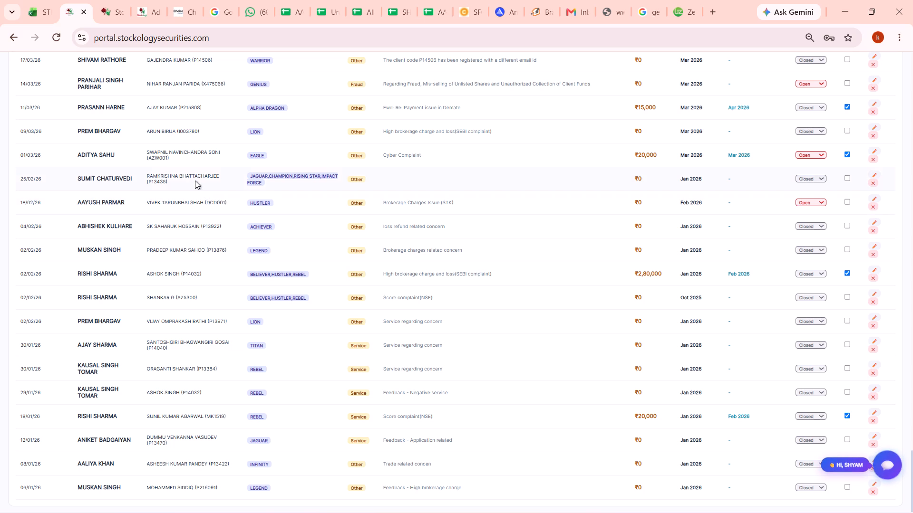
pyautogui.scroll(1, 189, 119)
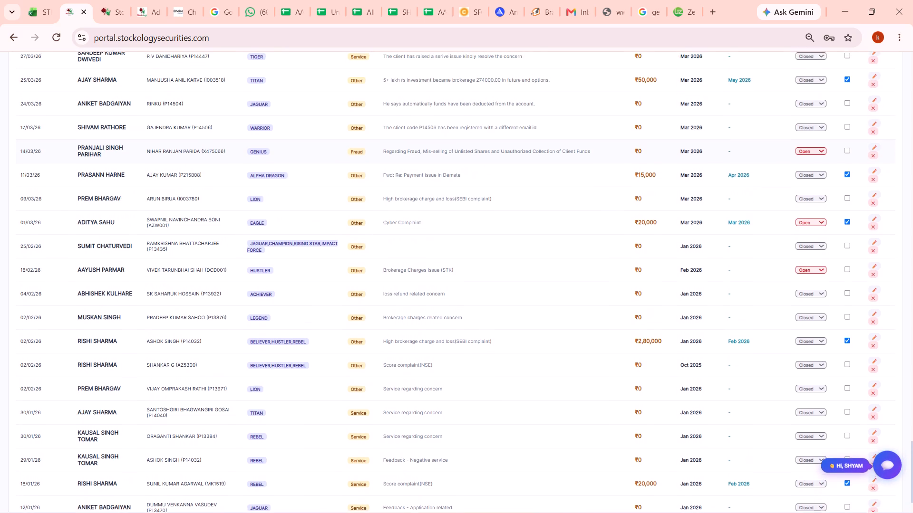
pyautogui.scroll(4, 189, 119)
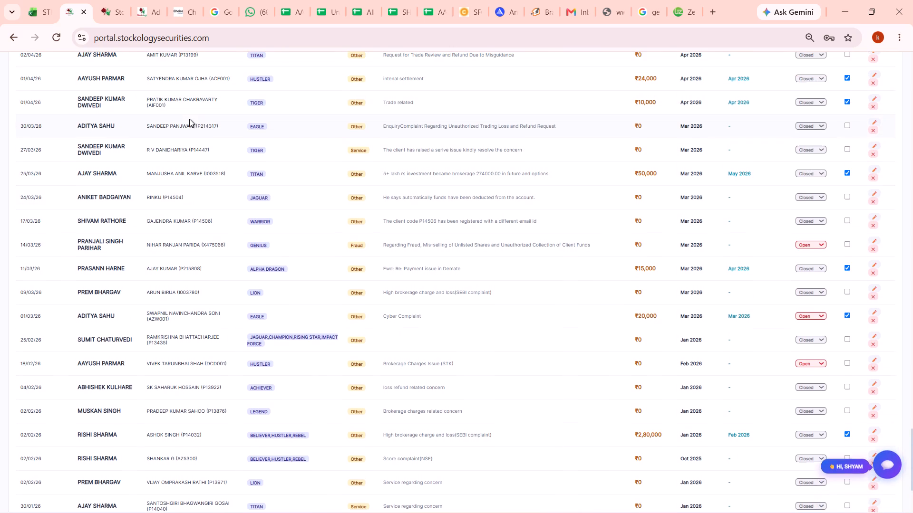
pyautogui.scroll(3, 189, 119)
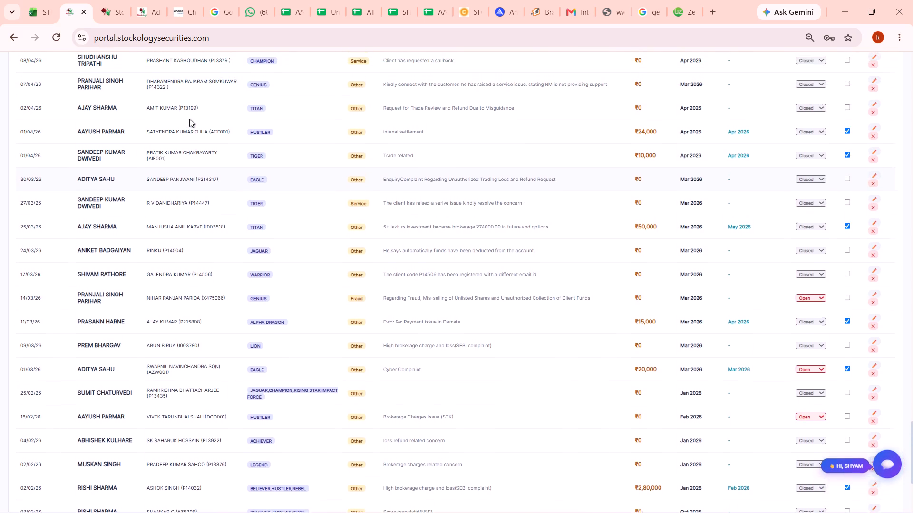
pyautogui.scroll(3, 189, 119)
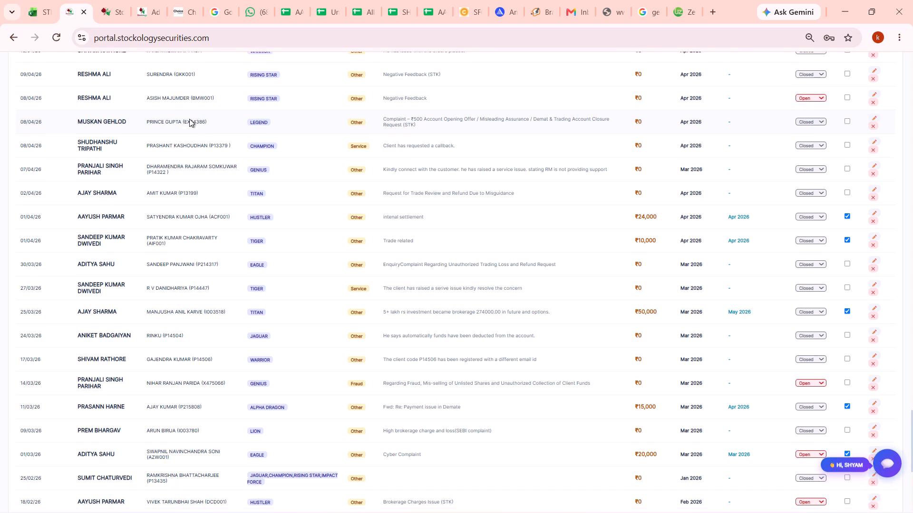
pyautogui.scroll(4, 189, 119)
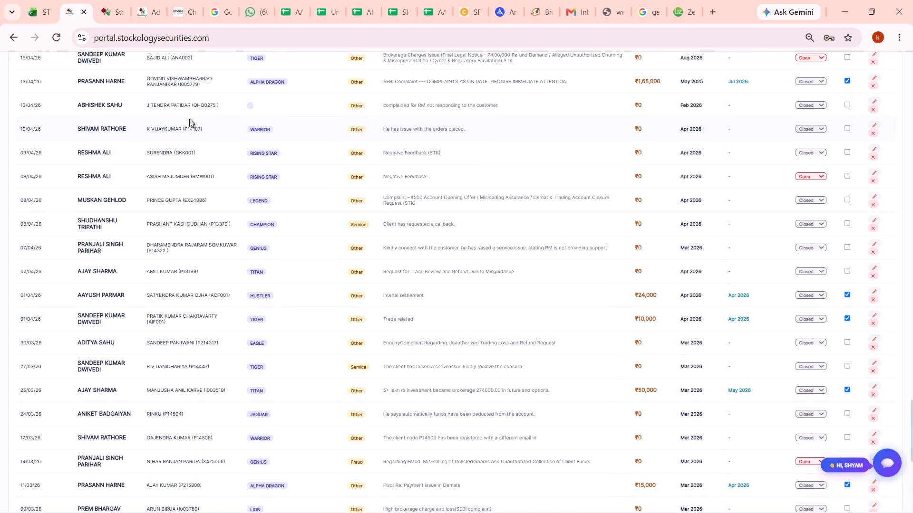
pyautogui.scroll(3, 189, 119)
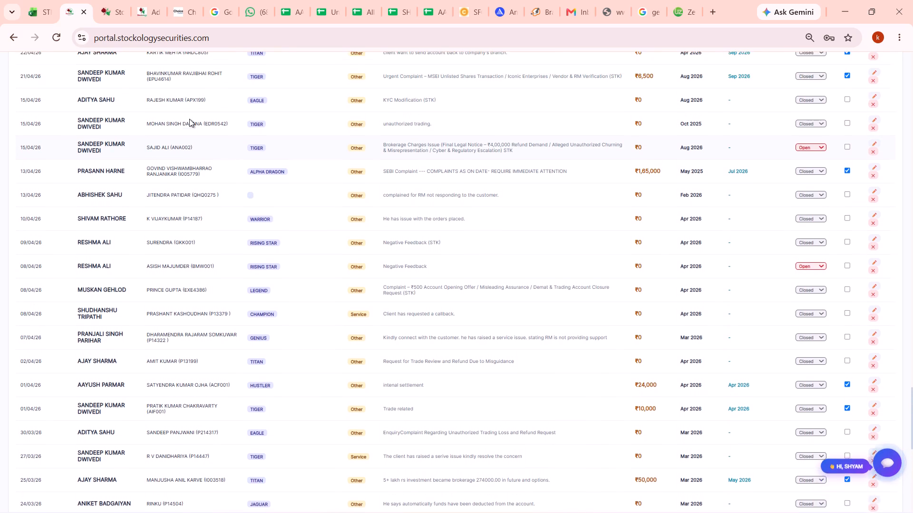
pyautogui.scroll(2, 189, 119)
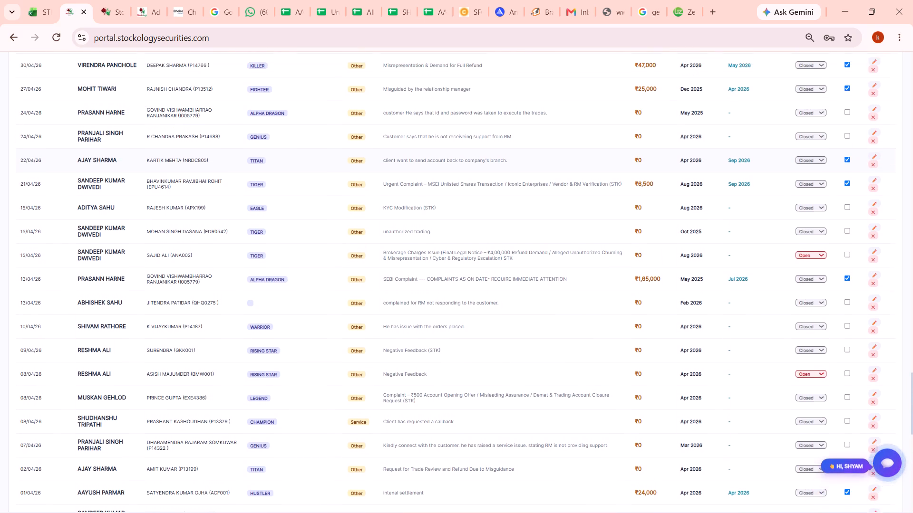
pyautogui.scroll(3, 189, 119)
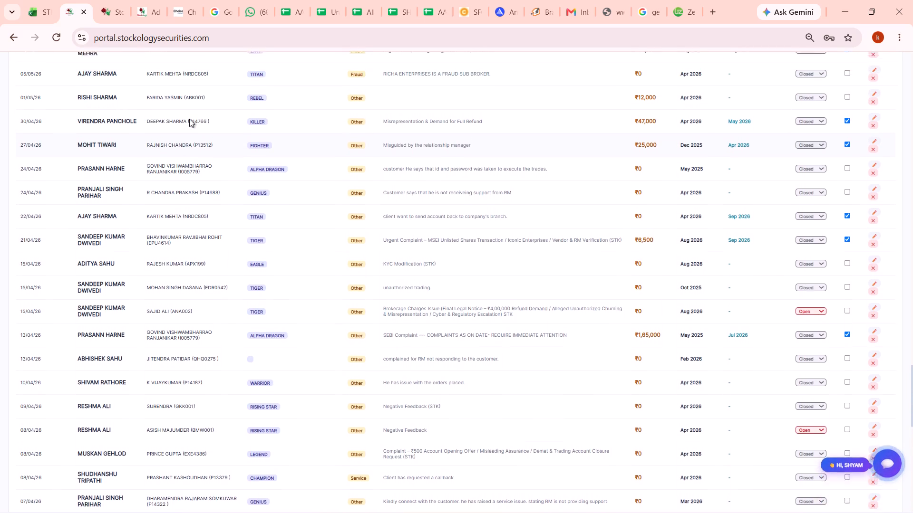
pyautogui.scroll(3, 189, 119)
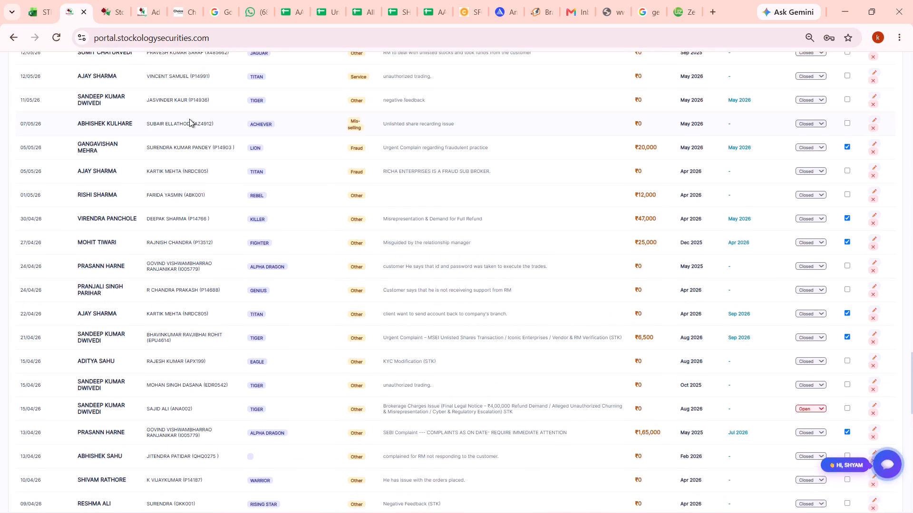
pyautogui.scroll(3, 189, 119)
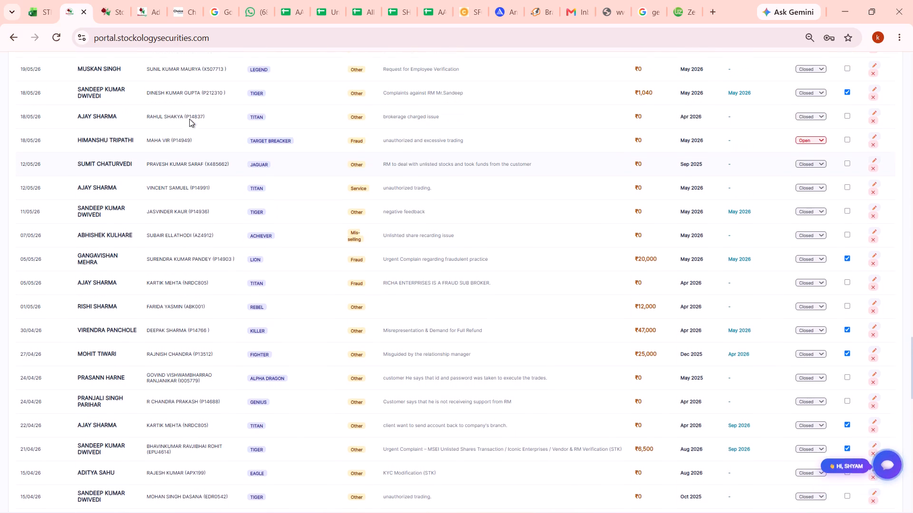
pyautogui.scroll(1, 189, 119)
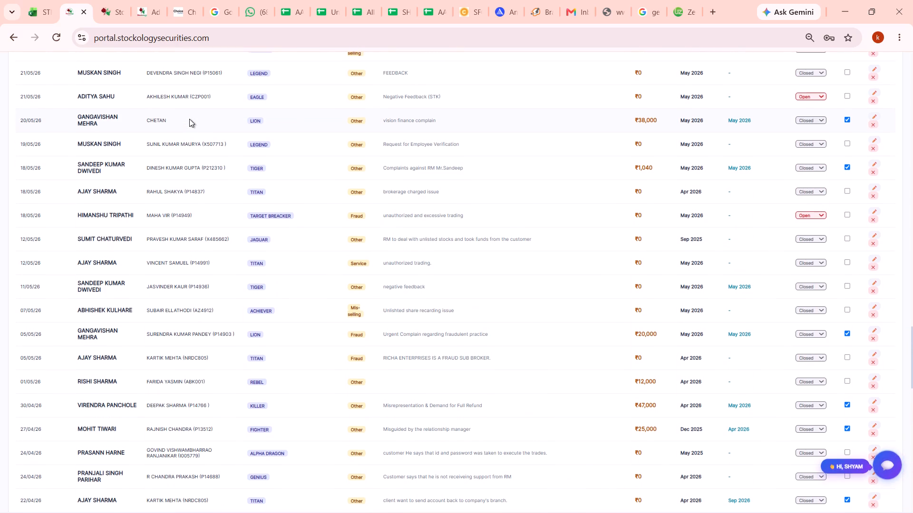
pyautogui.moveTo(155, 121); pyautogui.dragTo(197, 123)
pyautogui.click(197, 123)
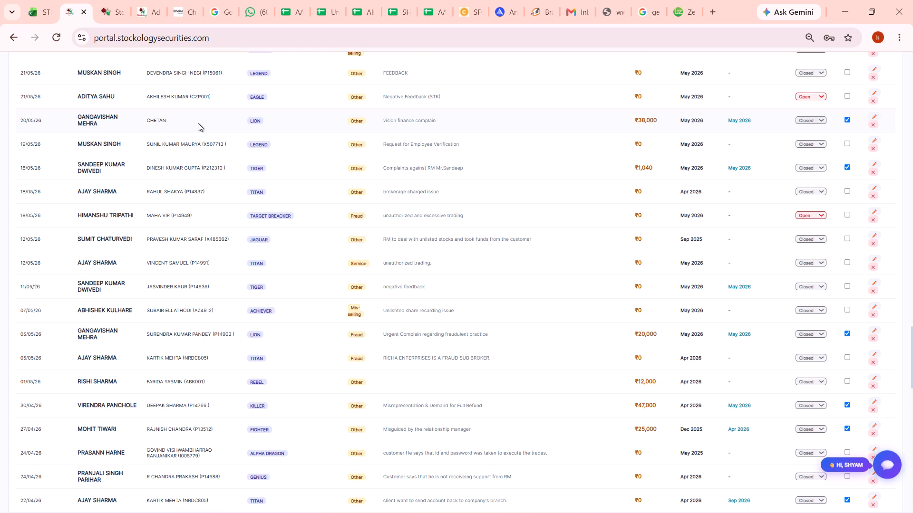
pyautogui.click(198, 123)
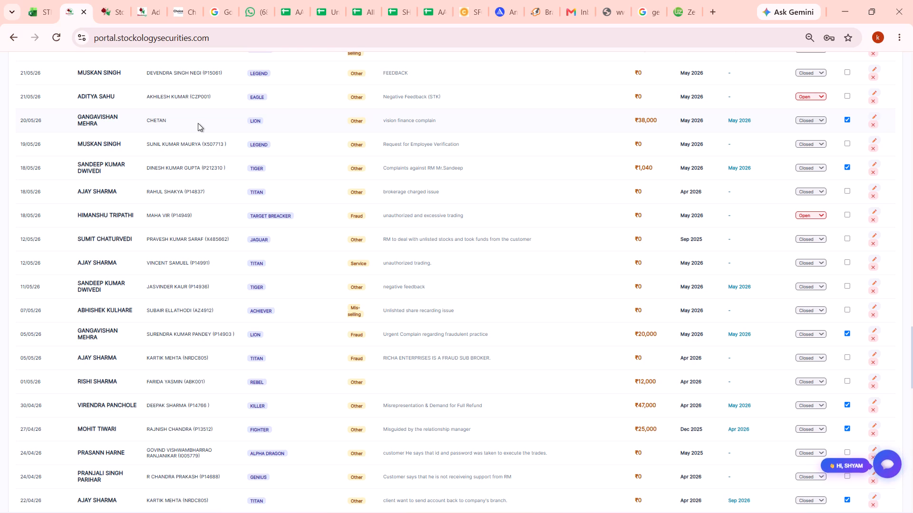
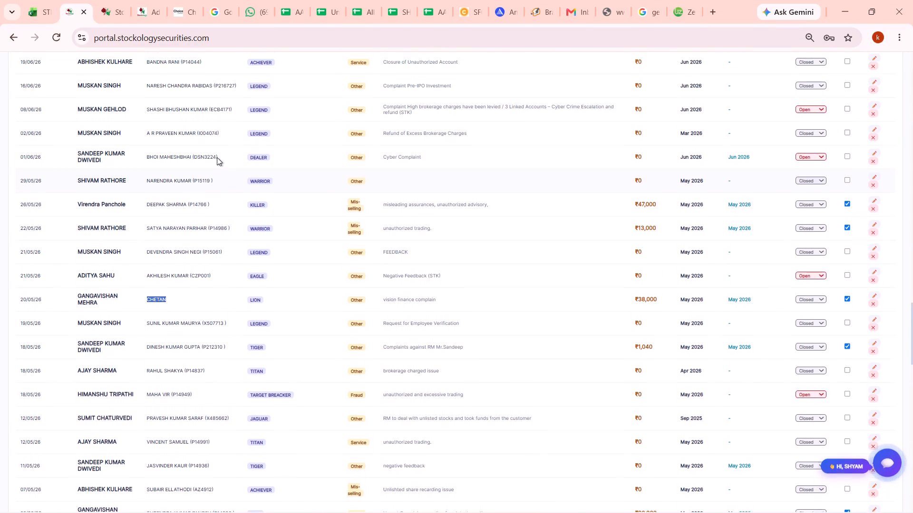
# Examine the portal's full complaint list from the May 2026 entries up to the newest October 2026 ones.
pyautogui.scroll(1, 217, 157)
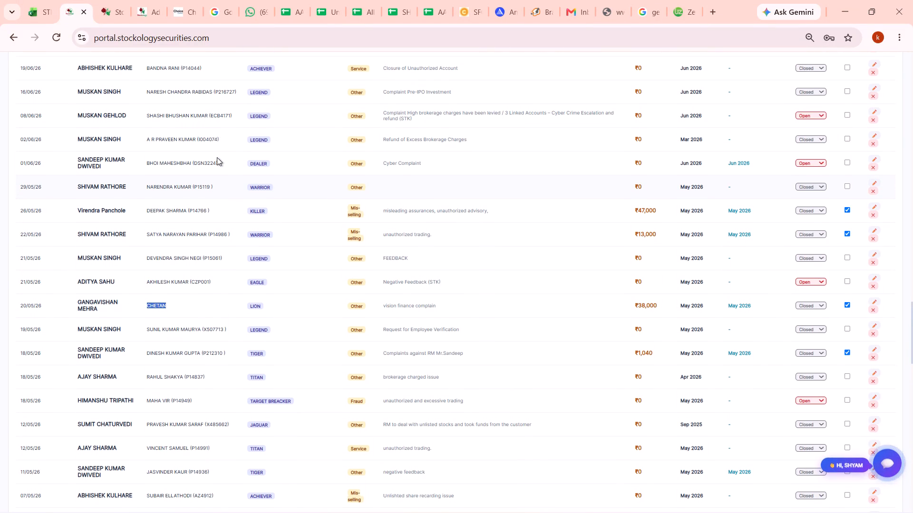
pyautogui.scroll(1, 217, 157)
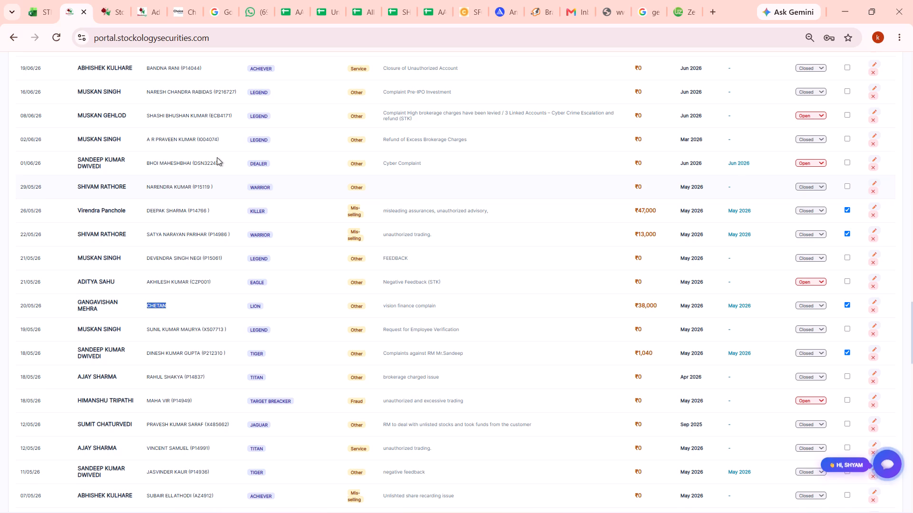
pyautogui.scroll(1, 217, 157)
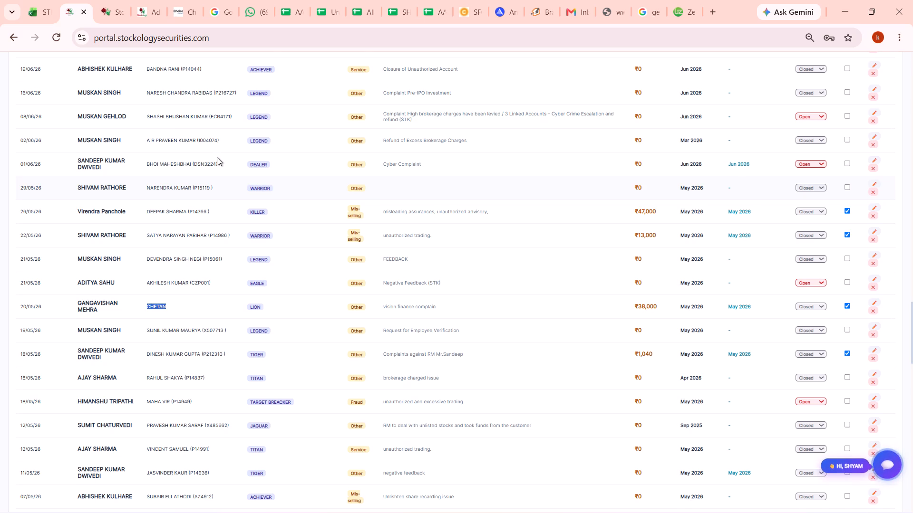
pyautogui.scroll(1, 217, 157)
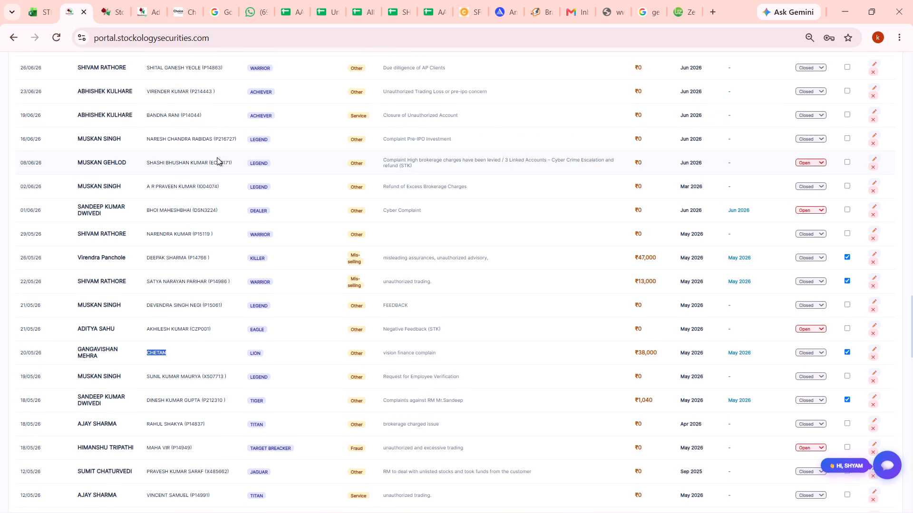
pyautogui.scroll(1, 217, 157)
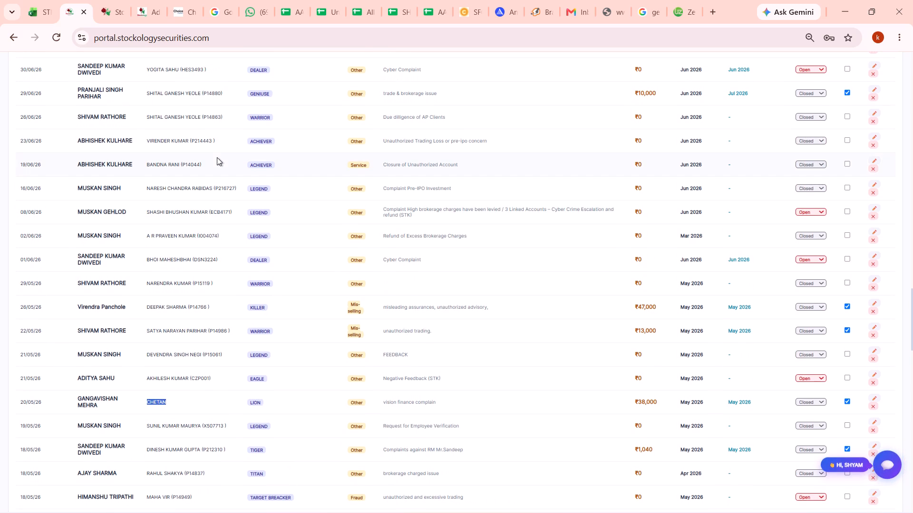
pyautogui.scroll(1, 217, 157)
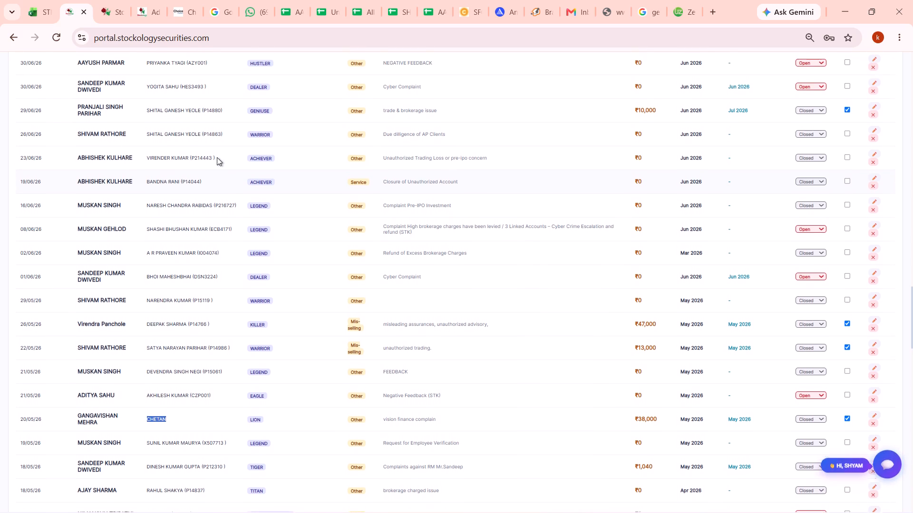
pyautogui.scroll(2, 217, 157)
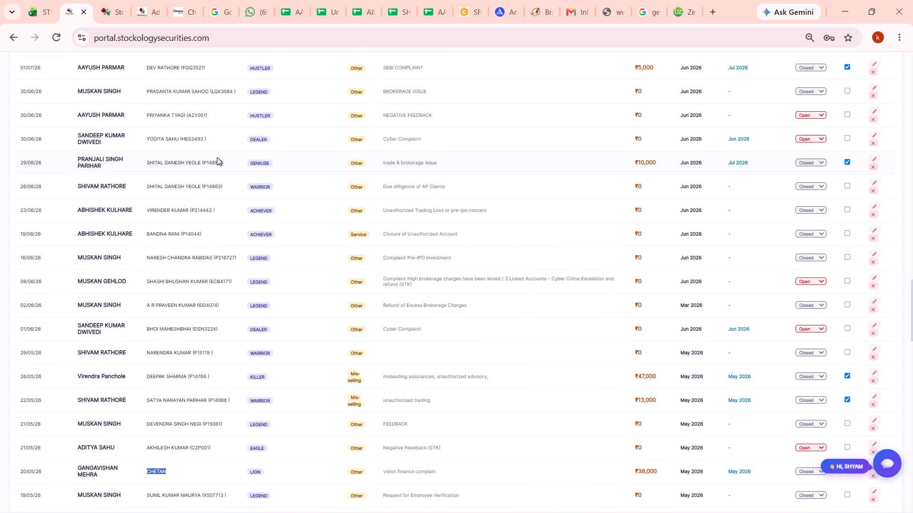
pyautogui.scroll(1, 217, 157)
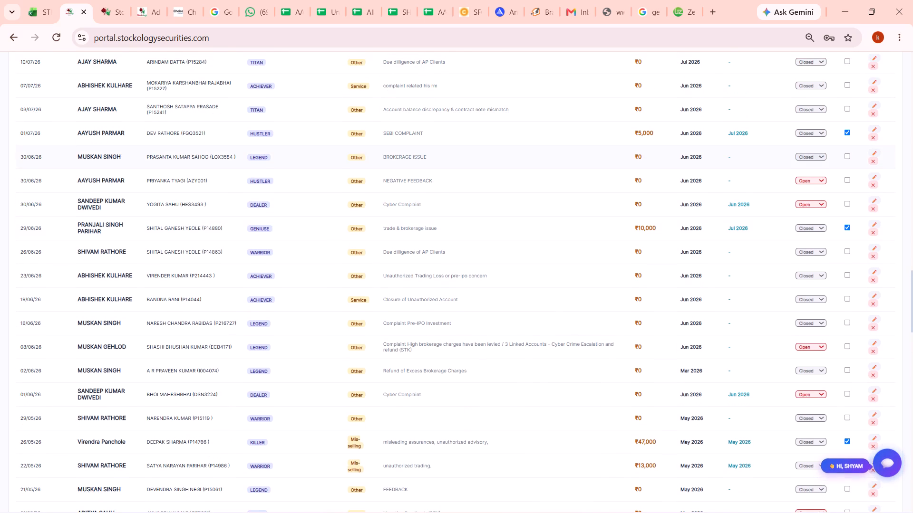
pyautogui.scroll(4, 217, 157)
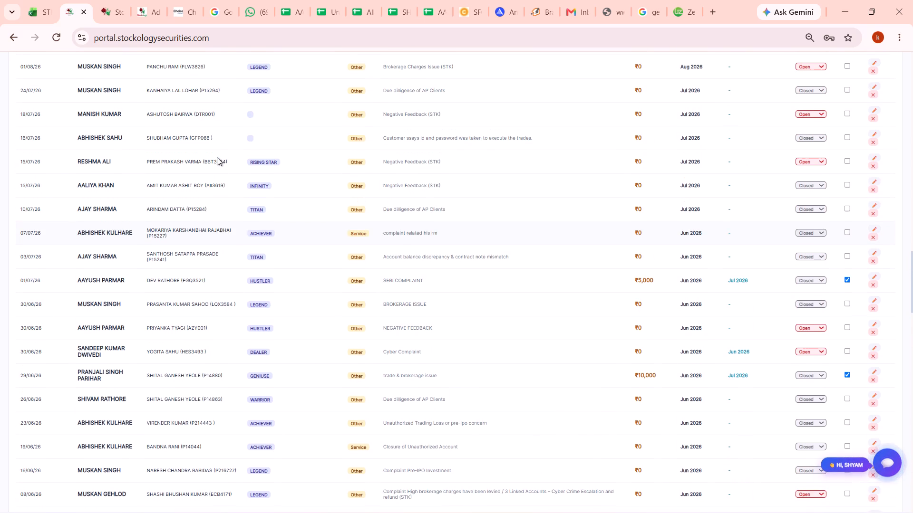
pyautogui.scroll(2, 217, 157)
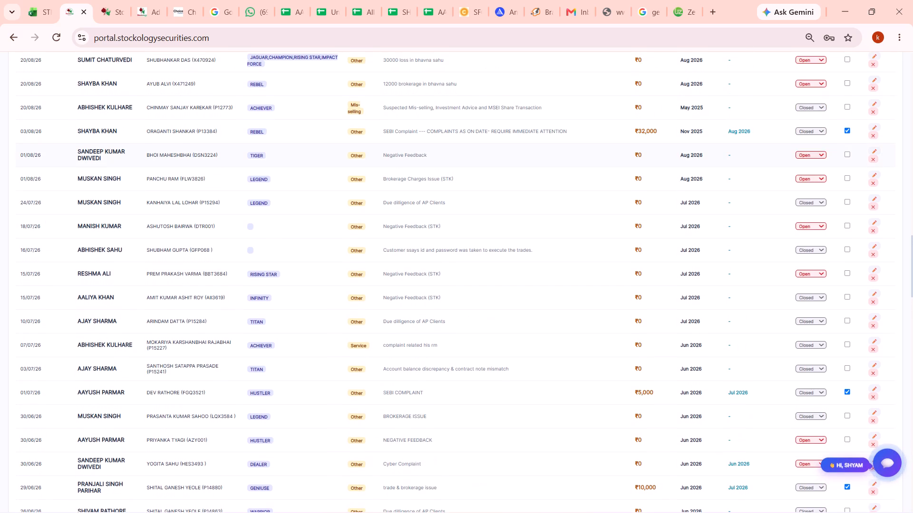
pyautogui.scroll(1, 217, 157)
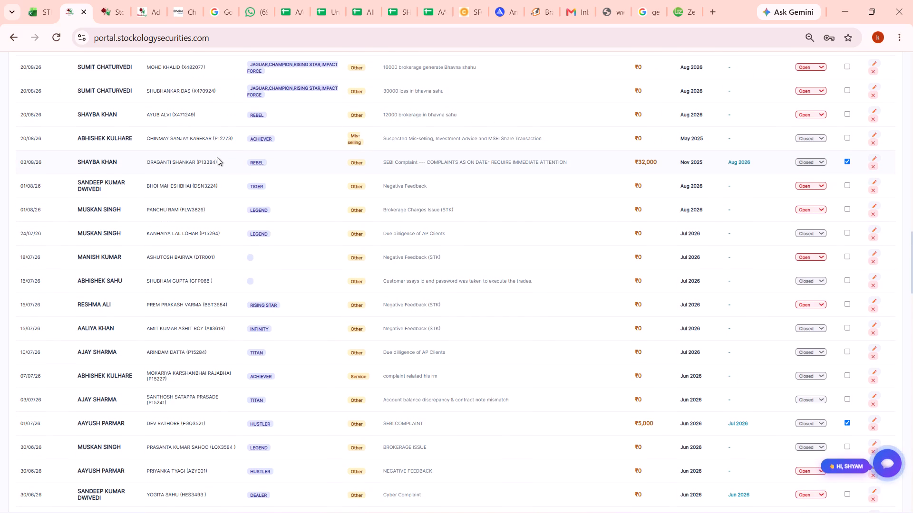
pyautogui.scroll(4, 217, 157)
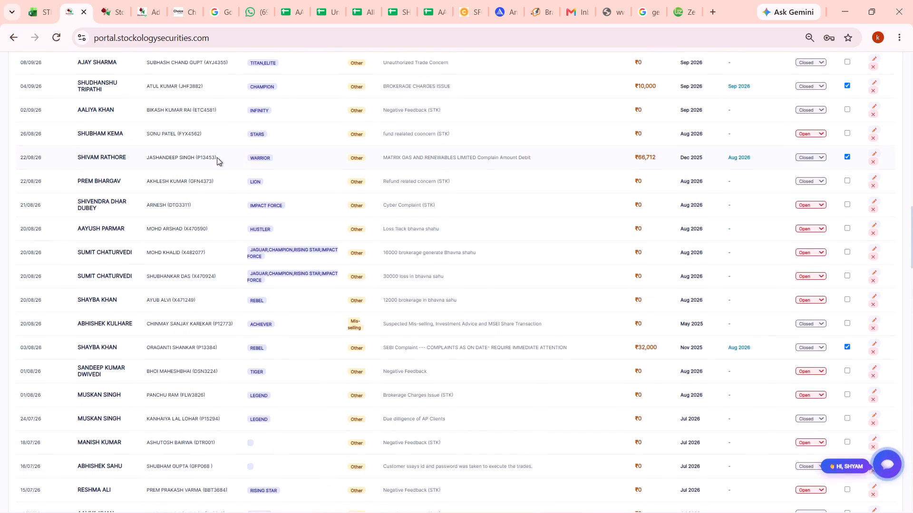
pyautogui.scroll(6, 217, 157)
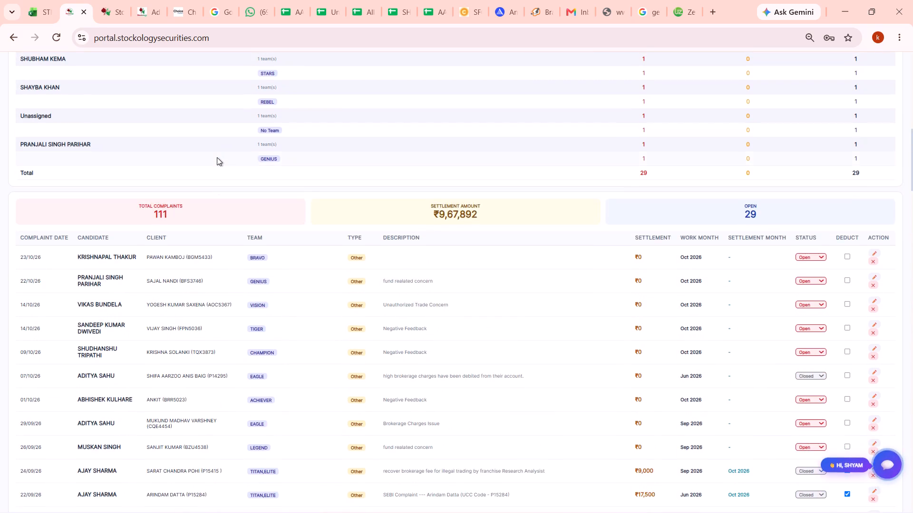
# Change the portal's complaint status filter to Open.
pyautogui.scroll(4, 217, 157)
pyautogui.click(68, 127)
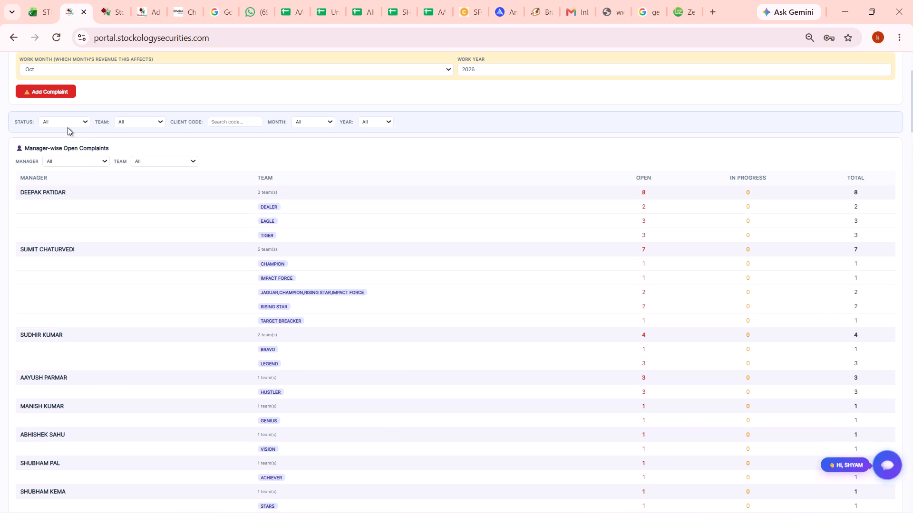
pyautogui.click(76, 123)
pyautogui.click(67, 147)
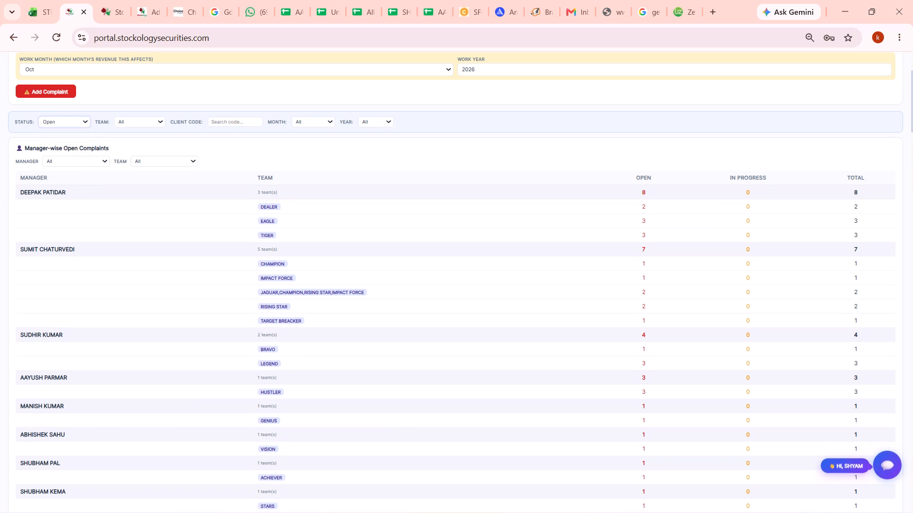
# Copy the client code of the portal's 23/10/26 BRAVO-team complaint and switch to the workbook.
pyautogui.scroll(-6, 163, 214)
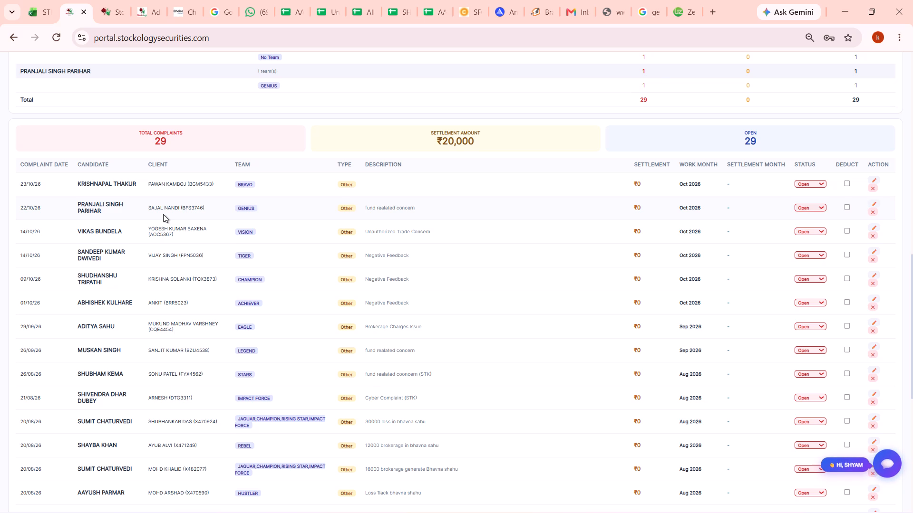
pyautogui.doubleClick(200, 186)
pyautogui.hotkey('ctrl', 'c')
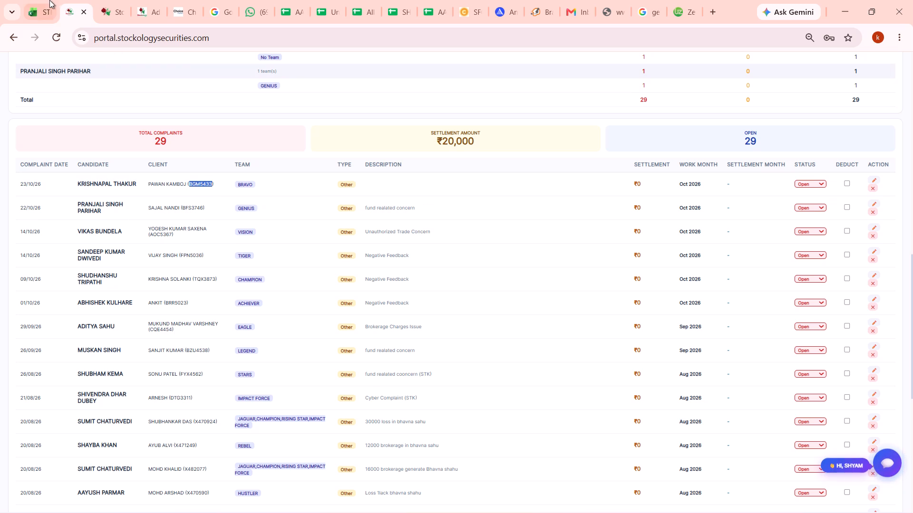
pyautogui.click(49, 0)
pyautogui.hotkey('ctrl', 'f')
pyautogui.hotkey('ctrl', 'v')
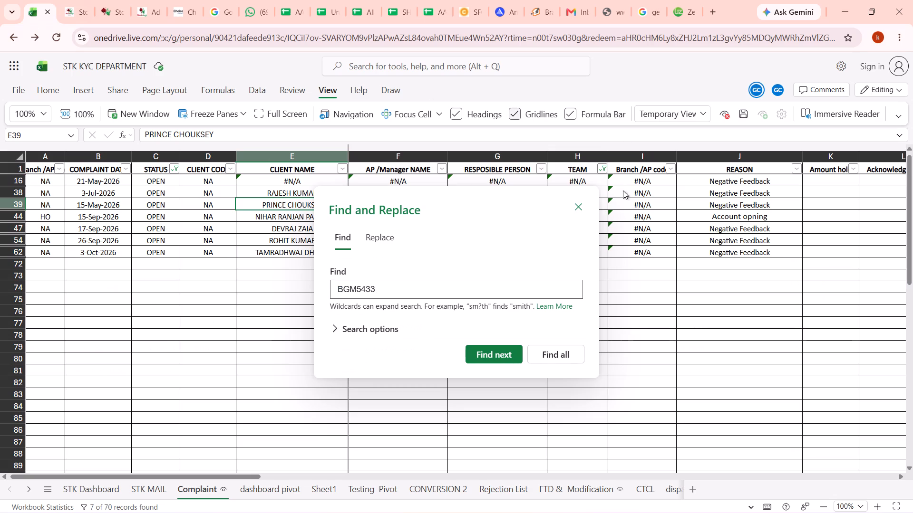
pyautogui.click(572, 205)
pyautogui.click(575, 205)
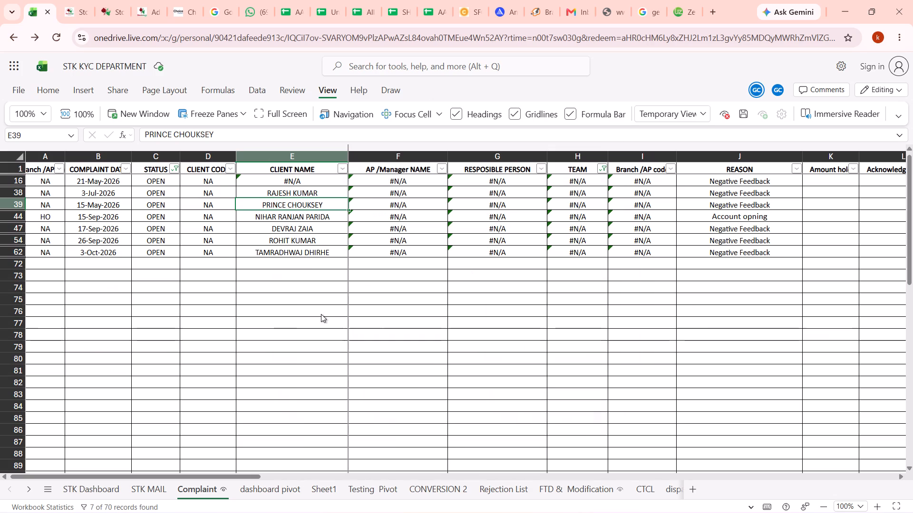
# Undo the #N/A-only filter on the Complaint sheet's TEAM column.
pyautogui.click(321, 314)
pyautogui.scroll(4, 321, 314)
pyautogui.click(243, 287)
pyautogui.hscroll(1, 243, 287)
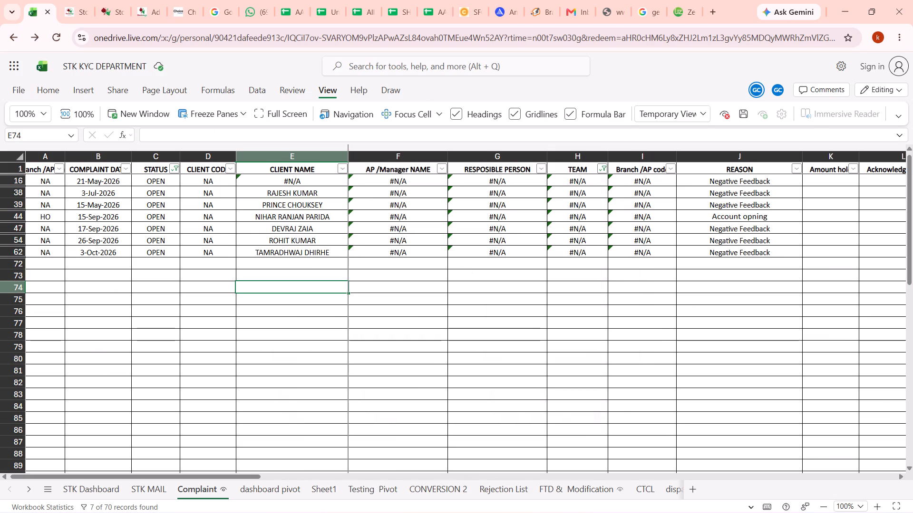
pyautogui.hotkey('ctrl', 'x')
pyautogui.hotkey('ctrl', 'z')
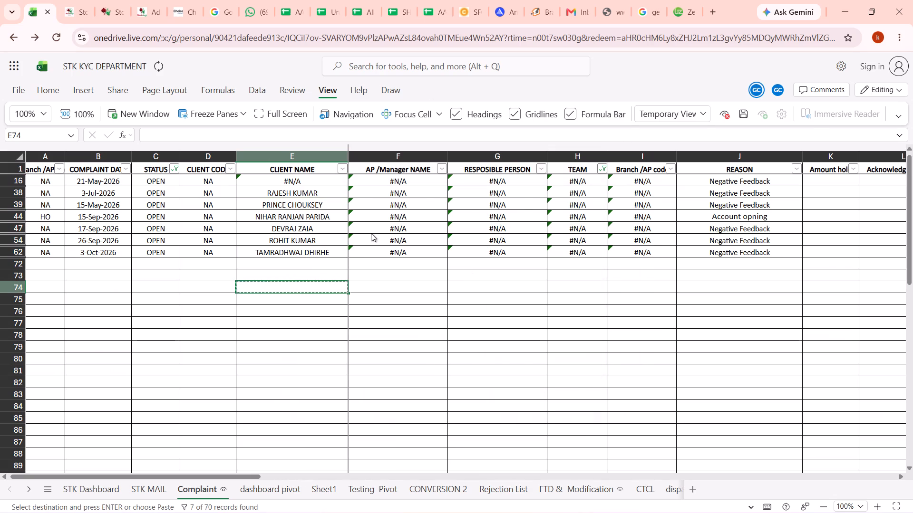
pyautogui.click(337, 251)
pyautogui.scroll(2, 337, 251)
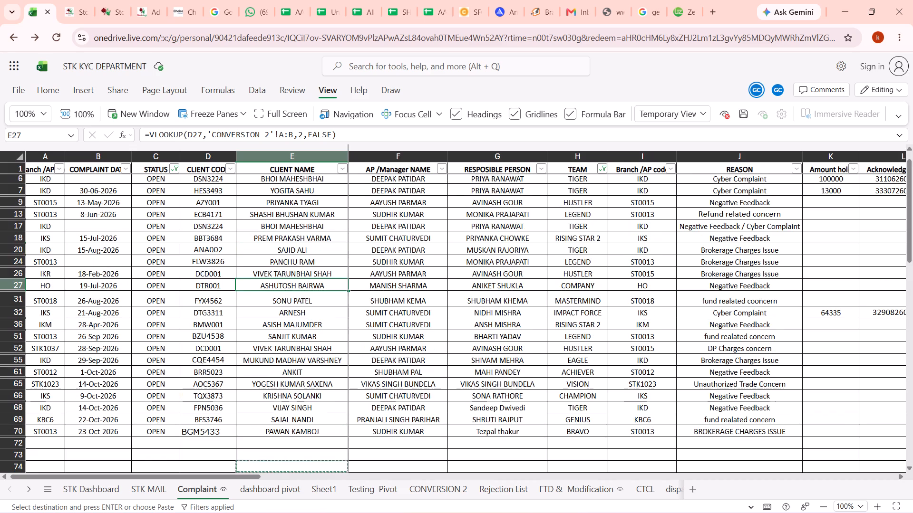
# Copy the client code of the portal's 23/10/26 BRAVO-team complaint again and find it in the workbook's Complaint sheet.
pyautogui.click(80, 0)
pyautogui.hotkey('ctrl', 'c')
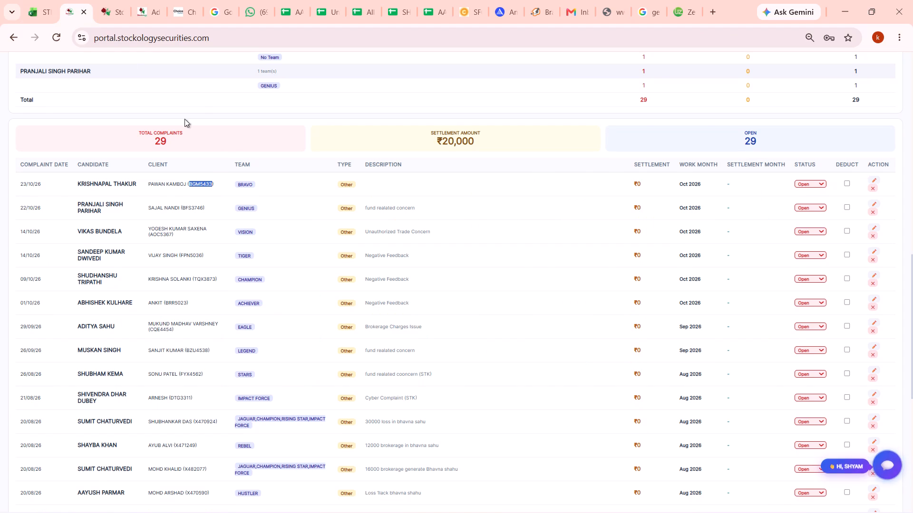
pyautogui.click(42, 0)
pyautogui.hotkey('ctrl', 'f')
pyautogui.hotkey('ctrl', 'v')
pyautogui.press('Return')
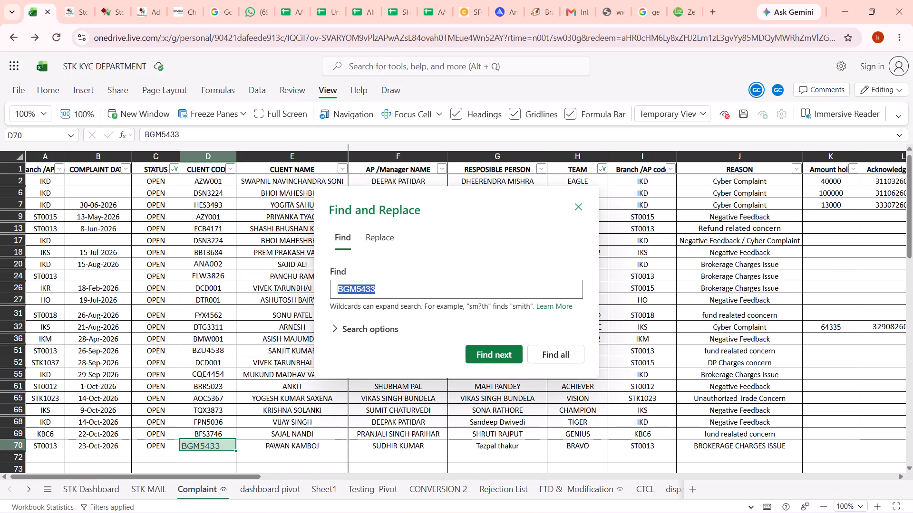
# Find the client code of the portal's 22/10/26 GENIUS-team complaint in the workbook's Complaint sheet.
pyautogui.click(65, 0)
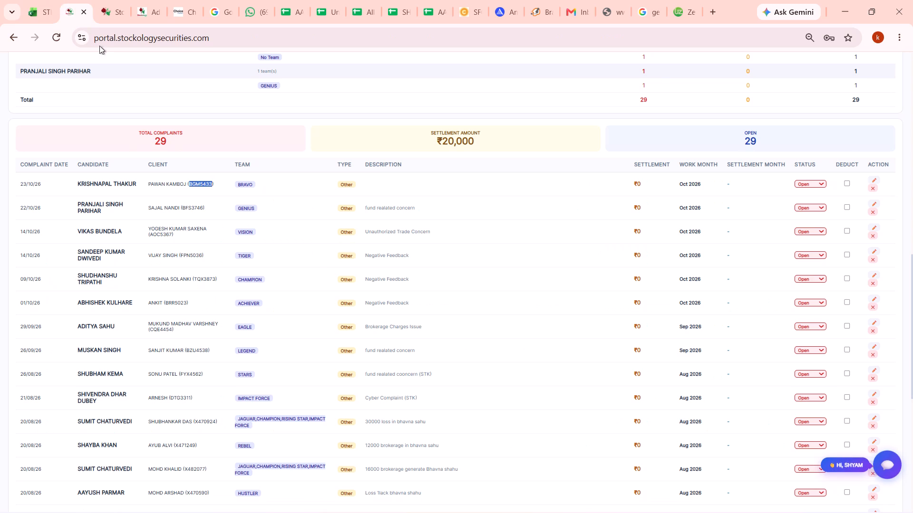
pyautogui.doubleClick(189, 208)
pyautogui.hotkey('ctrl', 'c')
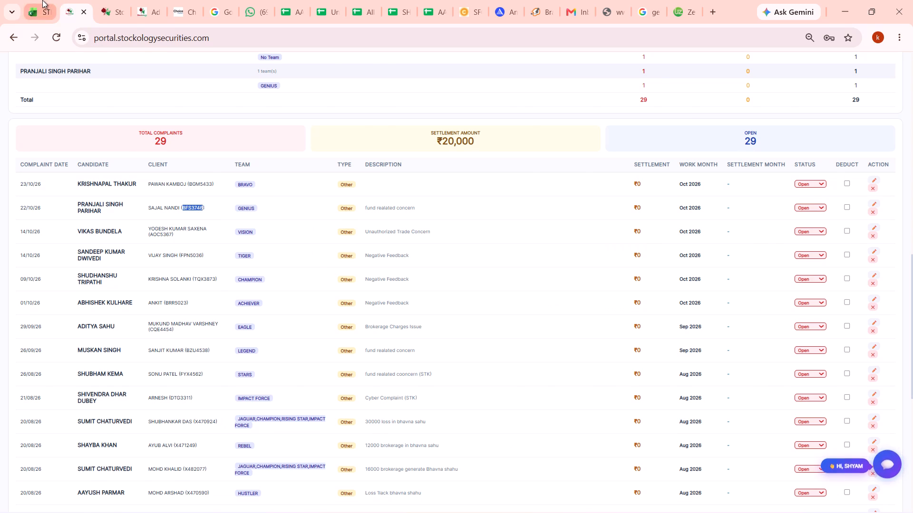
pyautogui.click(42, 0)
pyautogui.hotkey('ctrl', 'f')
pyautogui.hotkey('ctrl', 'v')
pyautogui.press('Return')
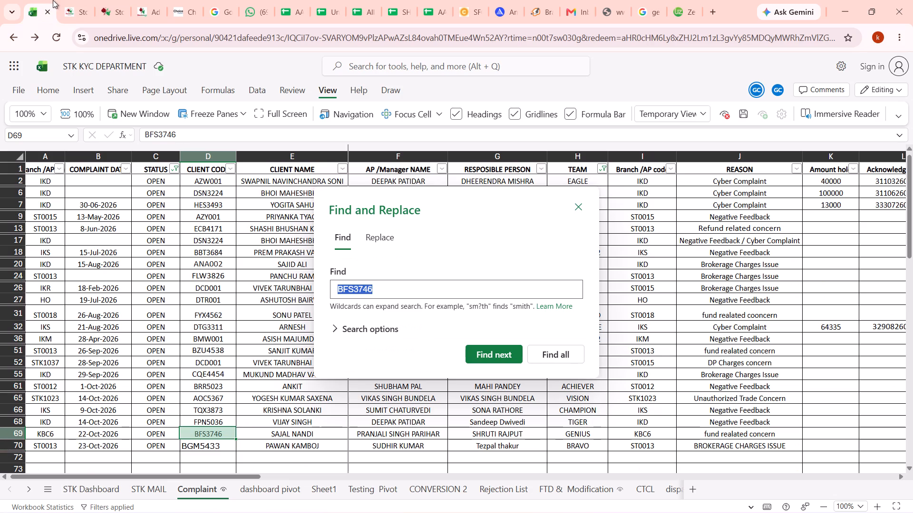
# Find the client code of the portal's 14/10/26 VISION-team complaint in the workbook's Complaint sheet.
pyautogui.click(62, 0)
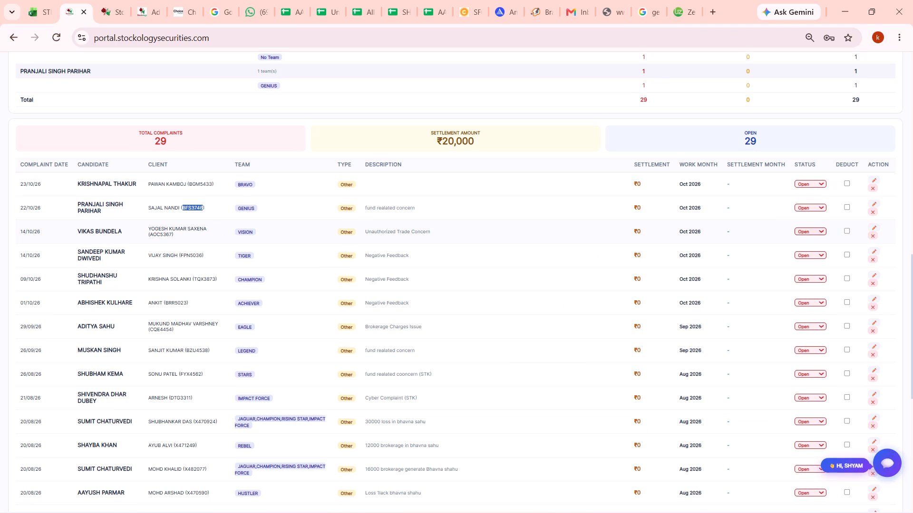
pyautogui.doubleClick(158, 235)
pyautogui.hotkey('ctrl', 'c')
pyautogui.click(37, 0)
pyautogui.hotkey('ctrl', 'f')
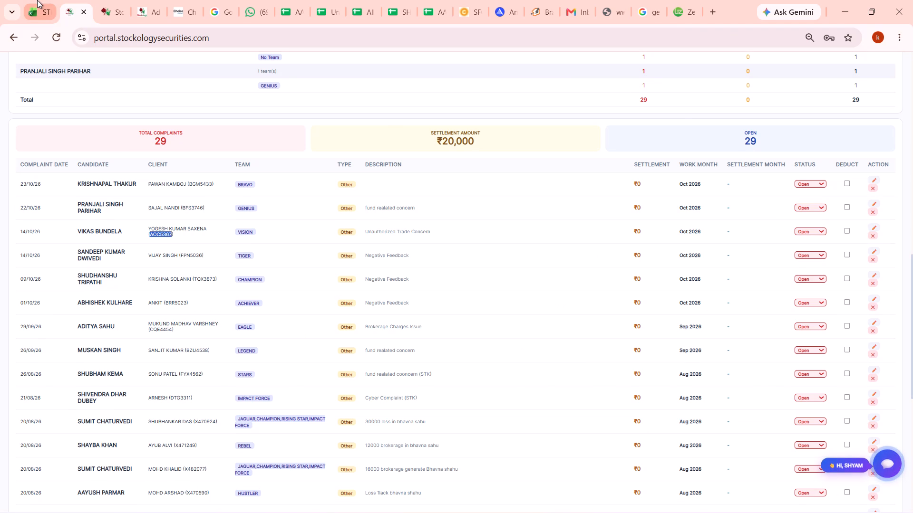
pyautogui.hotkey('ctrl', 'v')
pyautogui.press('Return')
# Find the client code of the portal's 14/10/26 TIGER-team complaint in the workbook's Complaint sheet.
pyautogui.click(78, 0)
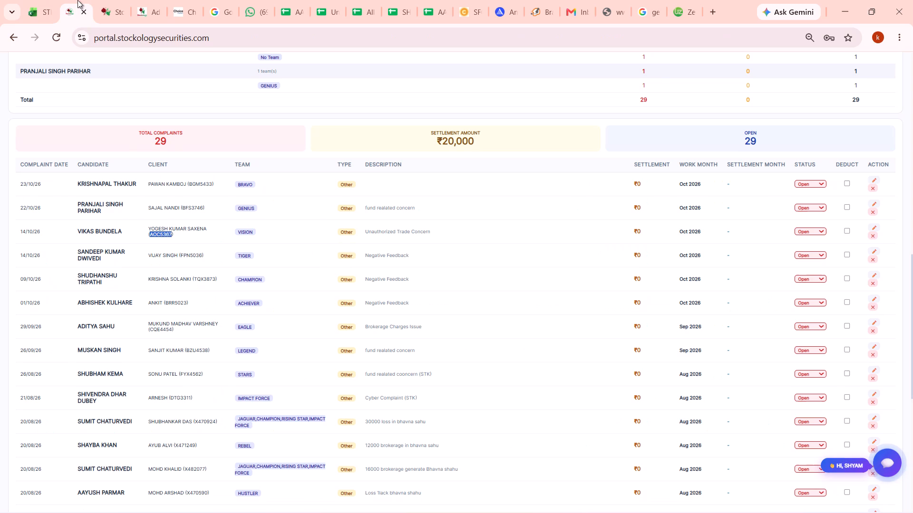
pyautogui.doubleClick(197, 256)
pyautogui.hotkey('ctrl', 'c')
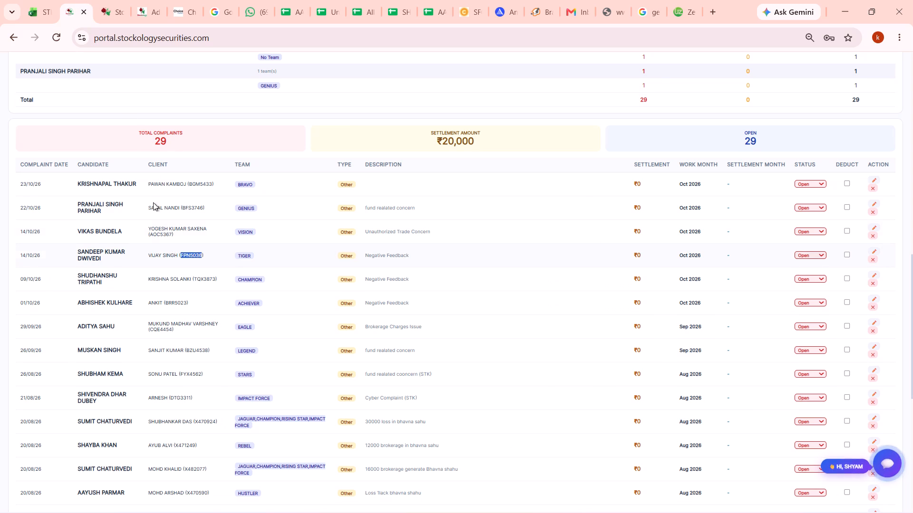
pyautogui.click(39, 0)
pyautogui.hotkey('ctrl', 'f')
pyautogui.hotkey('ctrl', 'v')
pyautogui.press('Return')
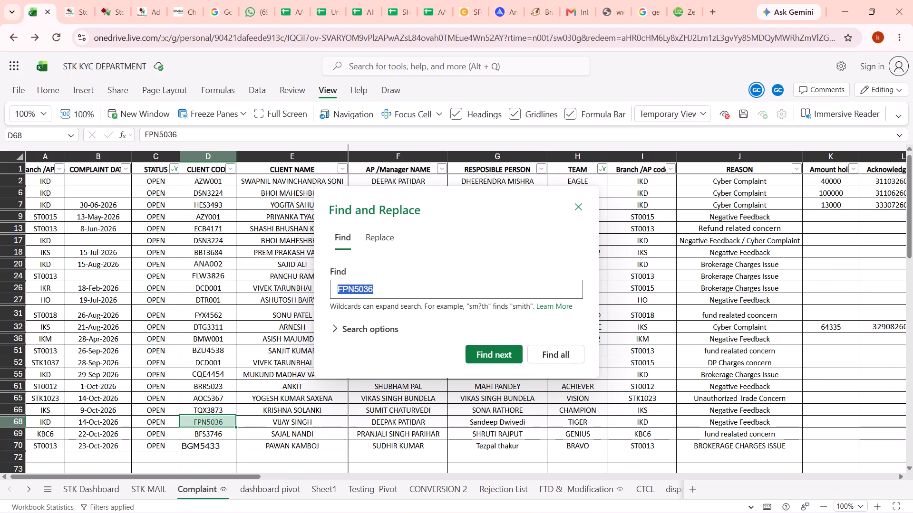
# Find the client code of the portal's 09/10/26 CHAMPION-team complaint in the workbook's Complaint sheet.
pyautogui.click(73, 0)
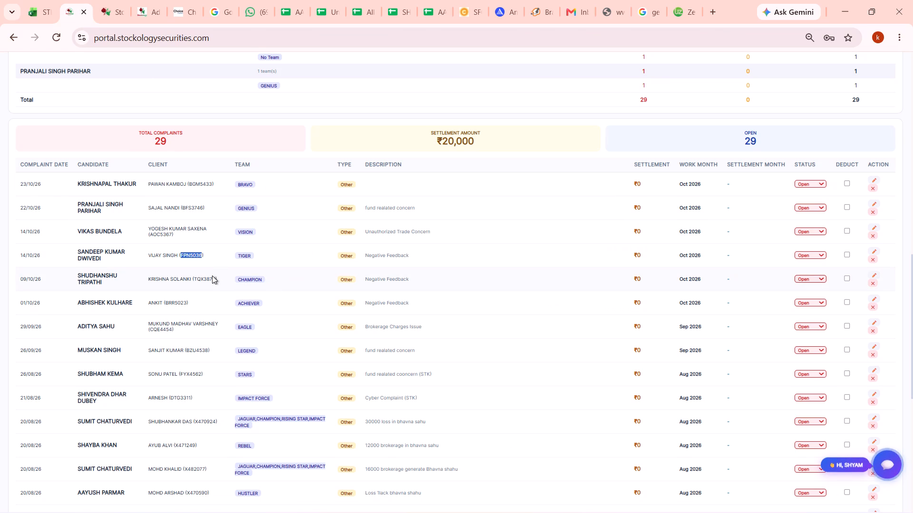
pyautogui.doubleClick(207, 277)
pyautogui.hotkey('ctrl', 'c')
pyautogui.click(44, 0)
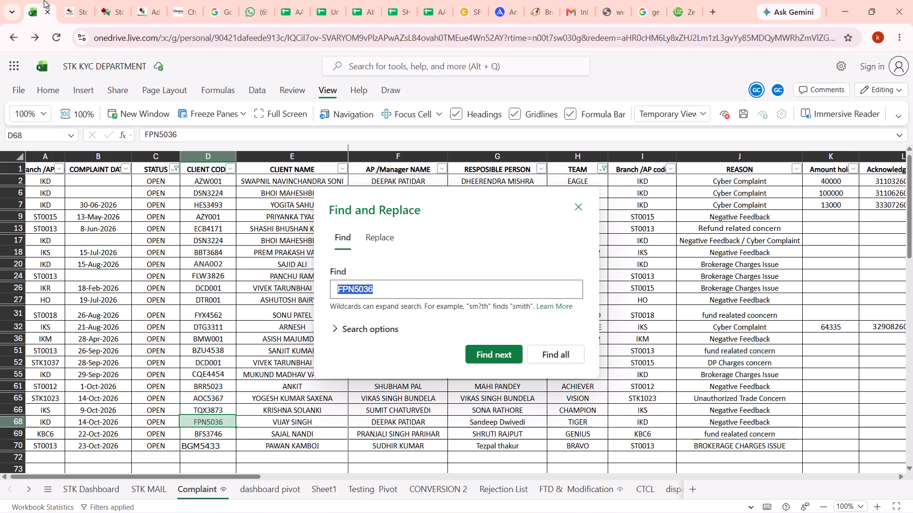
pyautogui.hotkey('ctrl', 'f')
pyautogui.hotkey('ctrl', 'v')
pyautogui.press('Return')
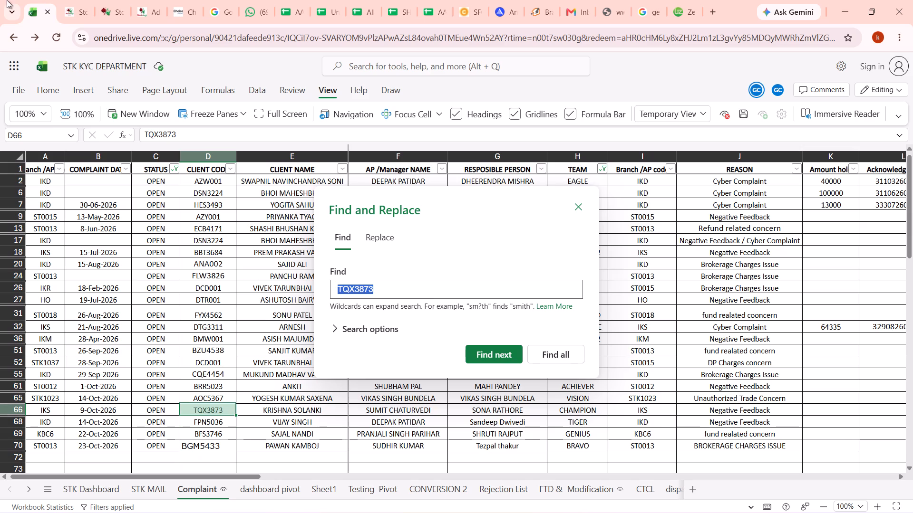
# Find the client code of the portal's 01/10/26 ACHIEVER-team complaint in the workbook's Complaint sheet.
pyautogui.click(68, 0)
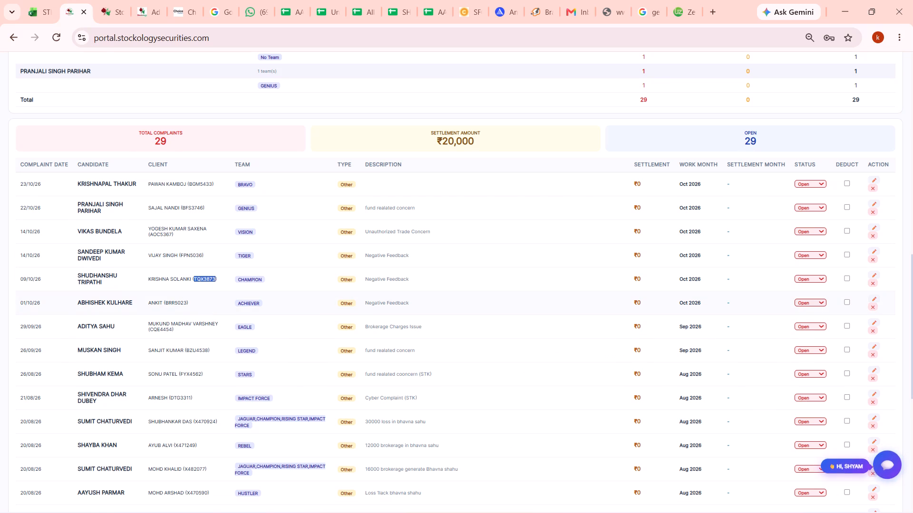
pyautogui.doubleClick(179, 302)
pyautogui.hotkey('ctrl', 'c')
pyautogui.click(42, 0)
pyautogui.hotkey('ctrl', 'f')
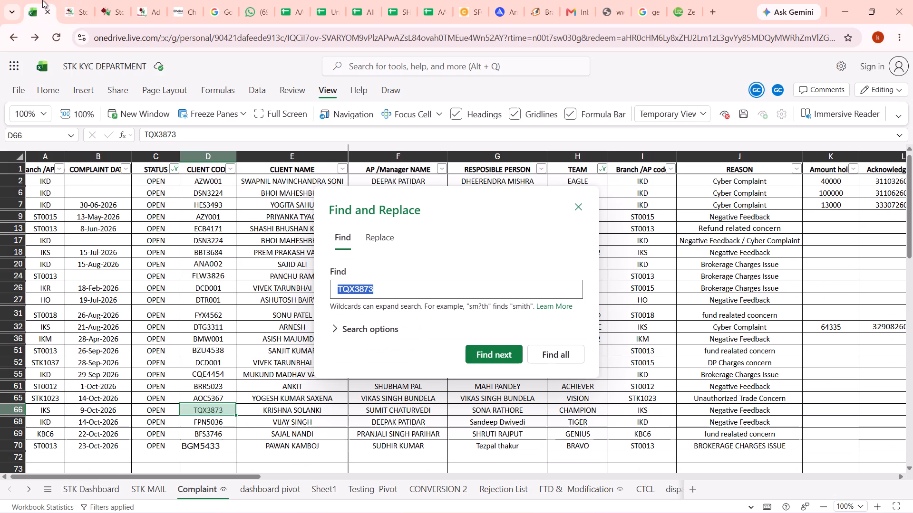
pyautogui.hotkey('ctrl', 'v')
pyautogui.press('Return')
# Find the client code of the portal's 29/09/26 EAGLE-team complaint in the Complaint sheet, closing the PivotTable fields and searching on to the next match.
pyautogui.click(65, 0)
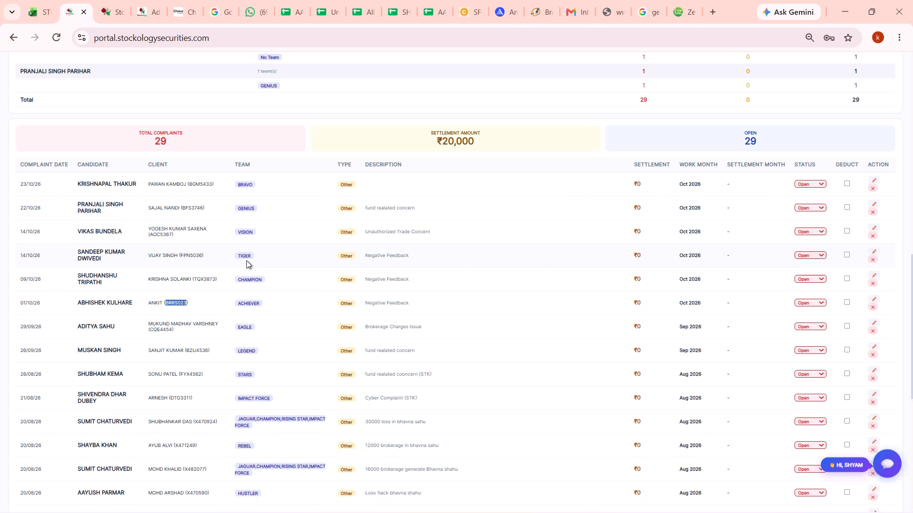
pyautogui.doubleClick(164, 330)
pyautogui.hotkey('ctrl', 'c')
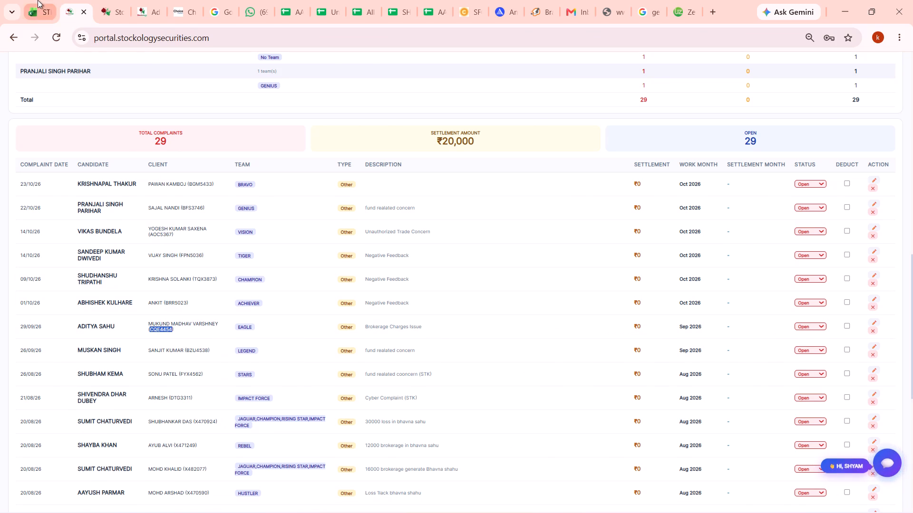
pyautogui.click(38, 0)
pyautogui.hotkey('ctrl', 'f')
pyautogui.hotkey('ctrl', 'v')
pyautogui.press('Return')
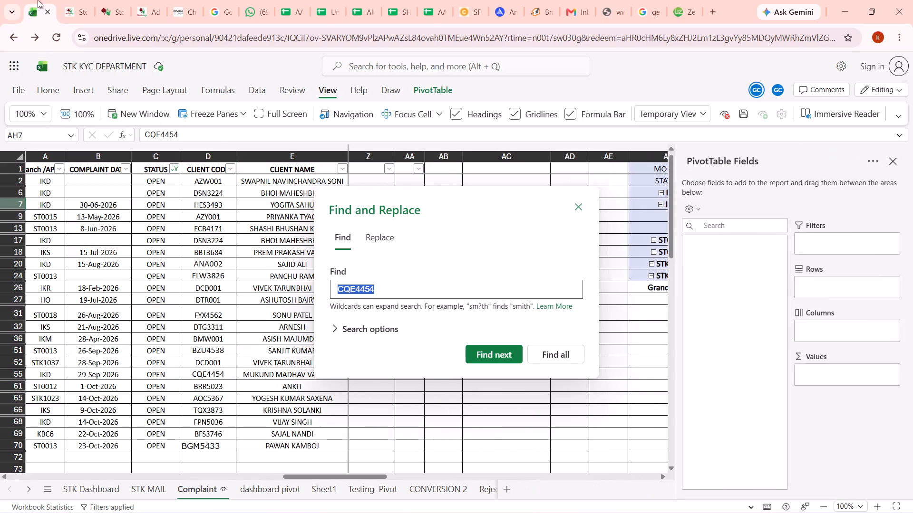
pyautogui.click(896, 156)
pyautogui.hotkey('ctrl', 'f')
pyautogui.hotkey('ctrl', 'v')
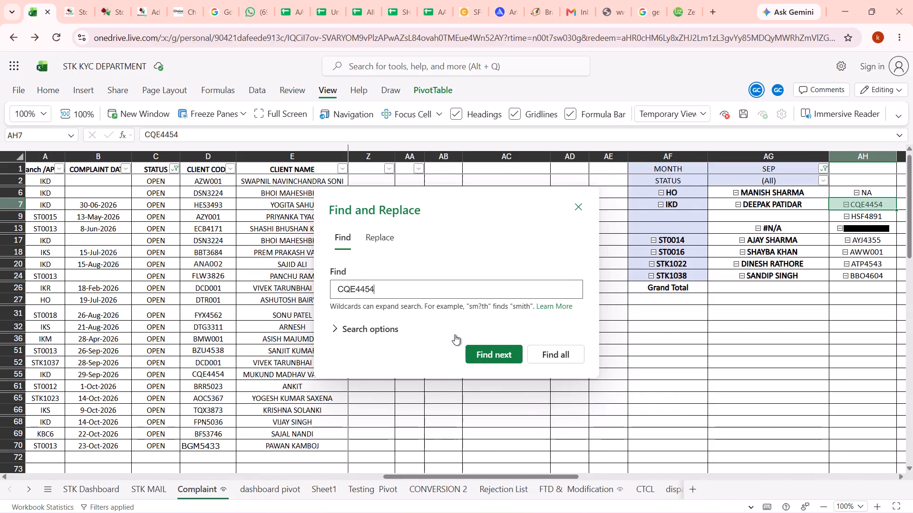
pyautogui.press('Return')
# Find the client code of the portal's 26/09/26 LEGEND-team complaint in the workbook's Complaint sheet.
pyautogui.click(77, 0)
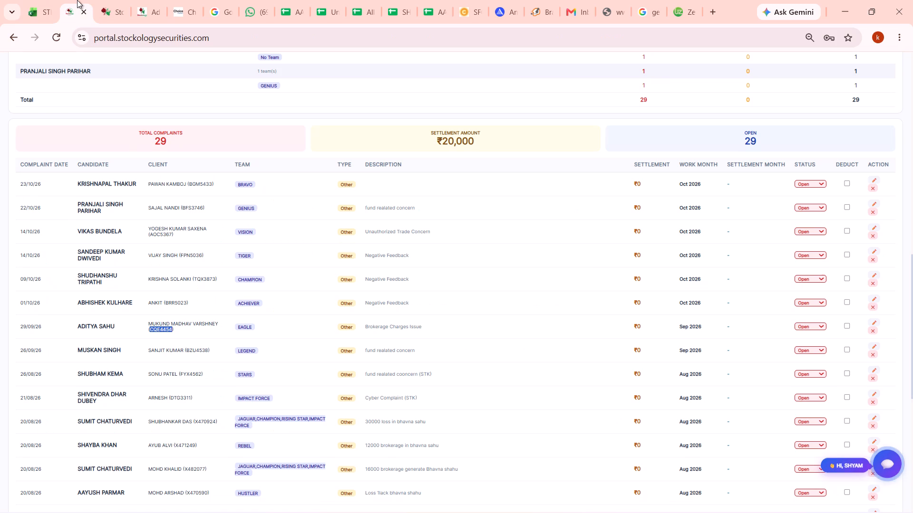
pyautogui.doubleClick(197, 351)
pyautogui.hotkey('ctrl', 'c')
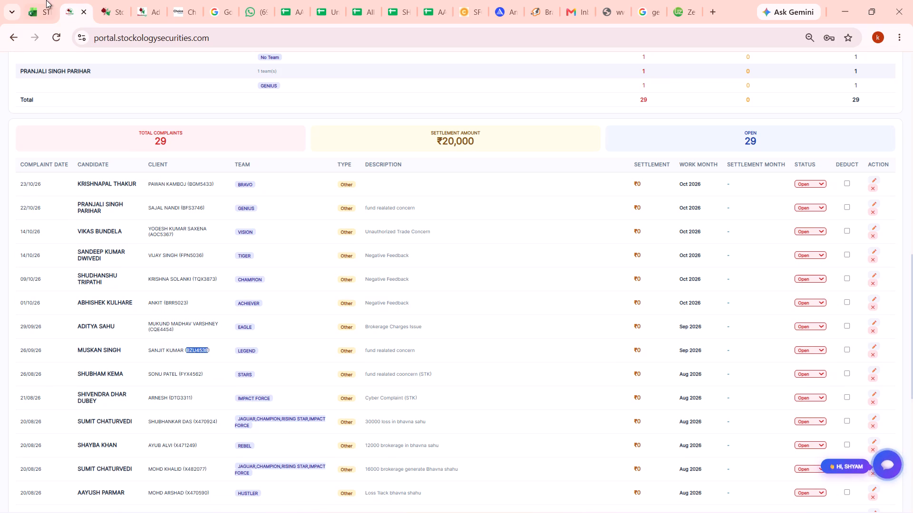
pyautogui.click(44, 0)
pyautogui.hotkey('ctrl', 'f')
pyautogui.hotkey('ctrl', 'v')
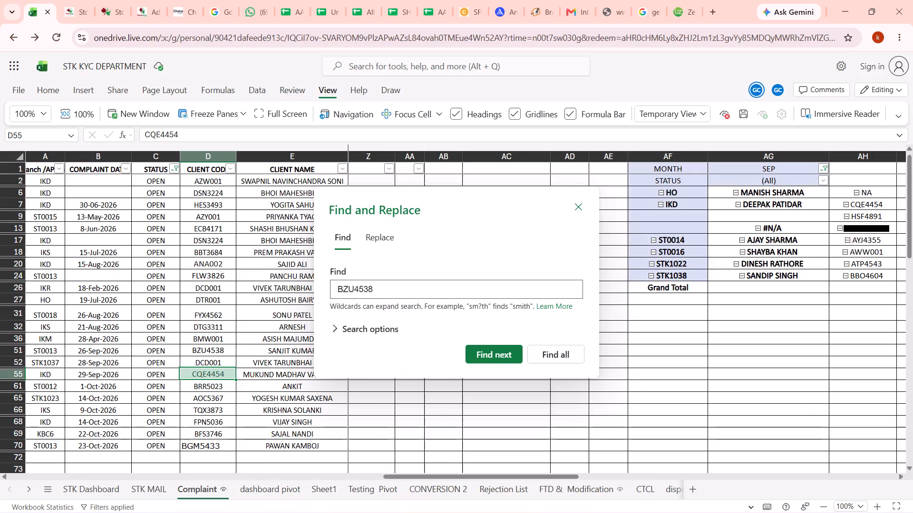
pyautogui.press('Return')
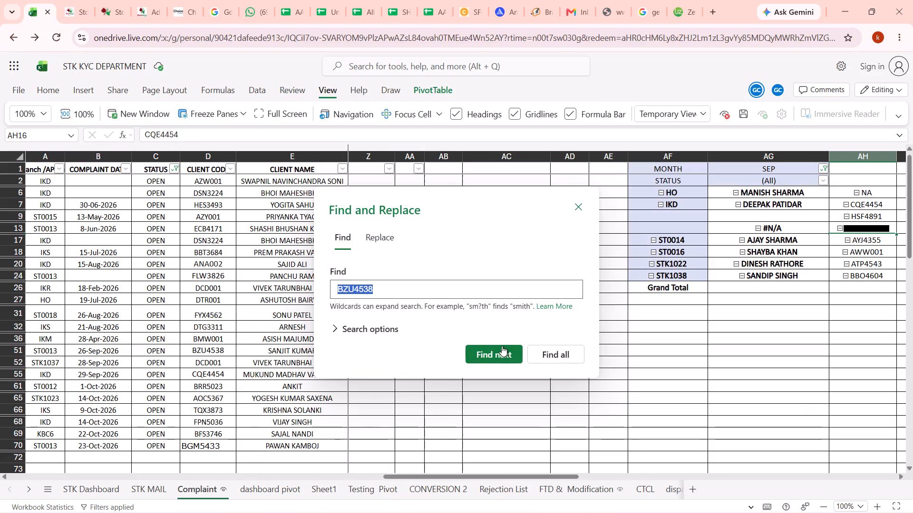
pyautogui.click(502, 346)
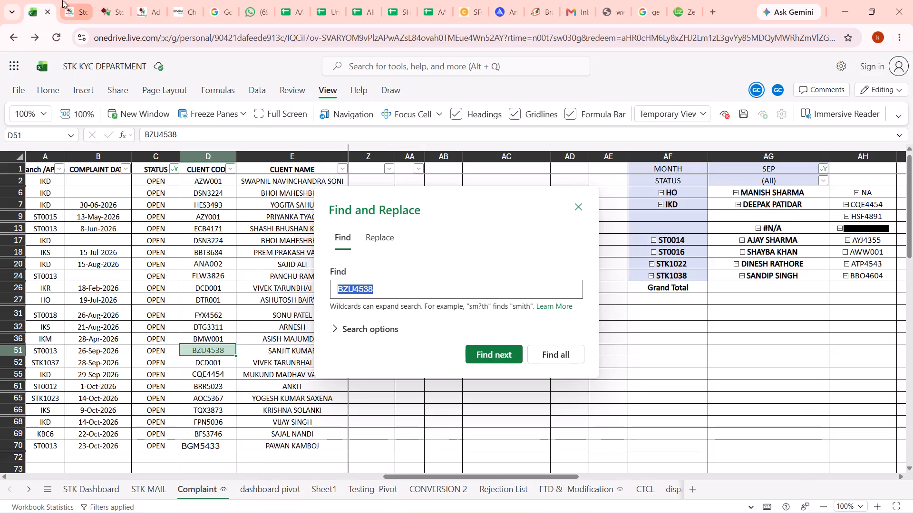
# Find the client code of the portal's 26/08/26 STARS-team complaint in the workbook's Complaint sheet.
pyautogui.click(67, 0)
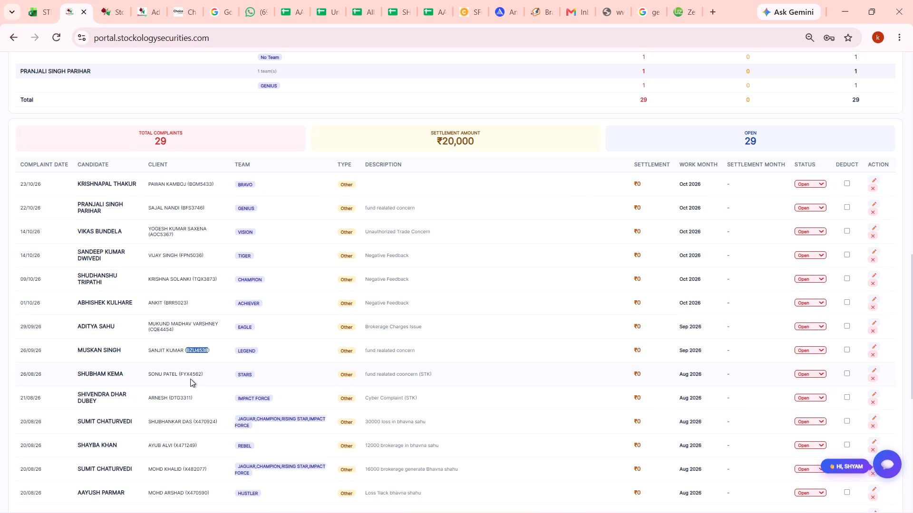
pyautogui.doubleClick(190, 379)
pyautogui.hotkey('ctrl', 'c')
pyautogui.click(39, 0)
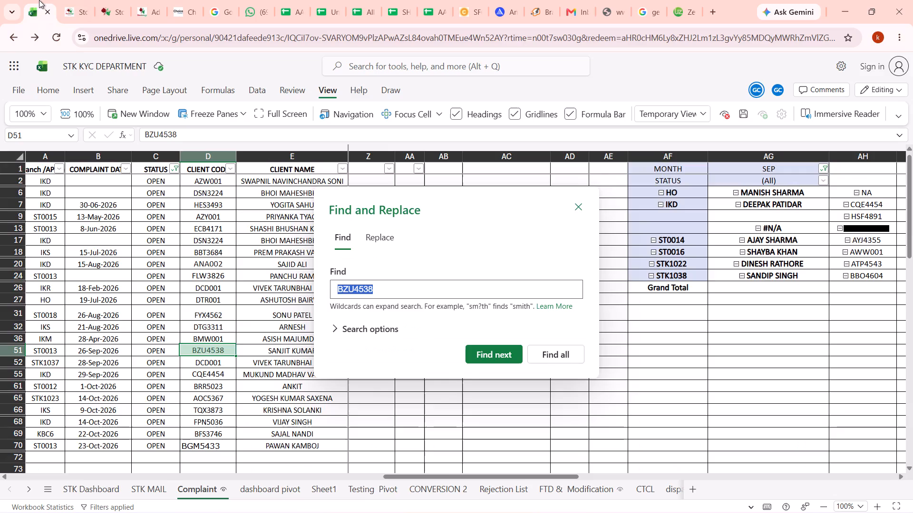
pyautogui.hotkey('ctrl', 'f')
pyautogui.hotkey('ctrl', 'v')
pyautogui.press('Return')
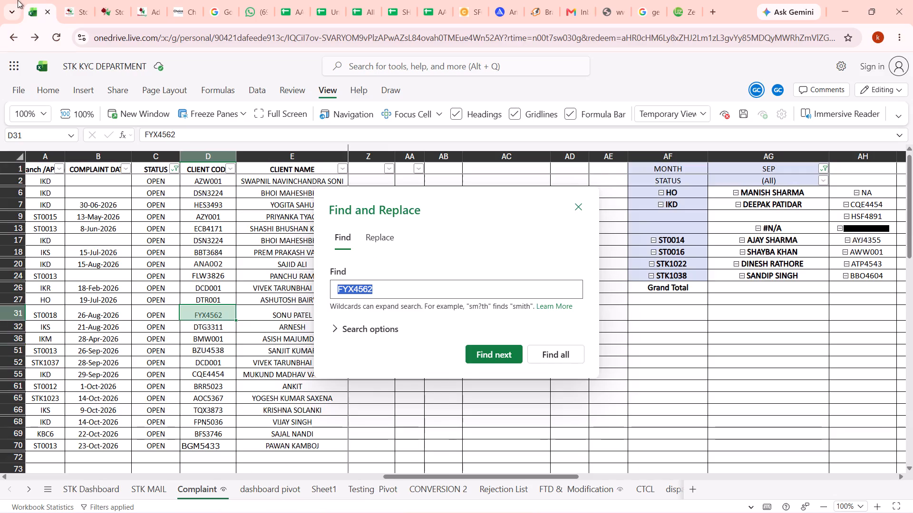
# Find the client code of the portal's 21/08/26 IMPACT FORCE-team complaint in the workbook's Complaint sheet.
pyautogui.click(73, 1)
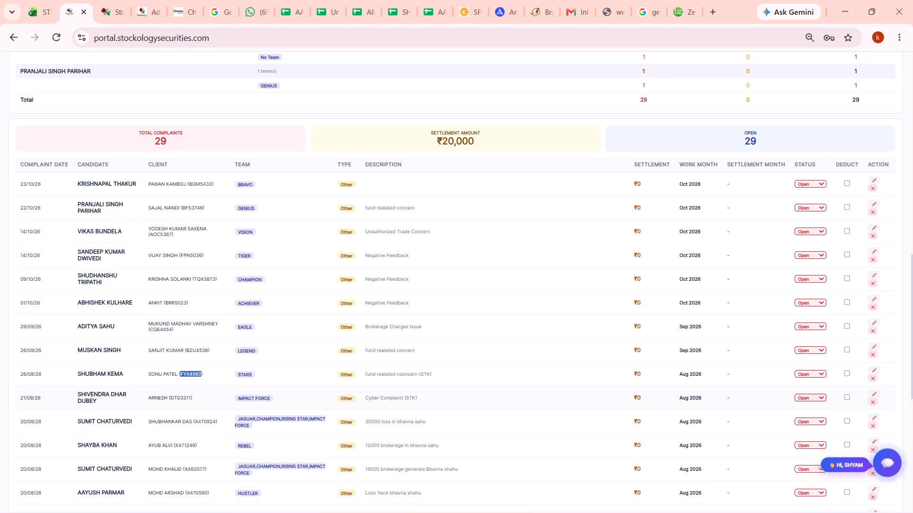
pyautogui.doubleClick(178, 396)
pyautogui.hotkey('ctrl', 'c')
pyautogui.click(49, 0)
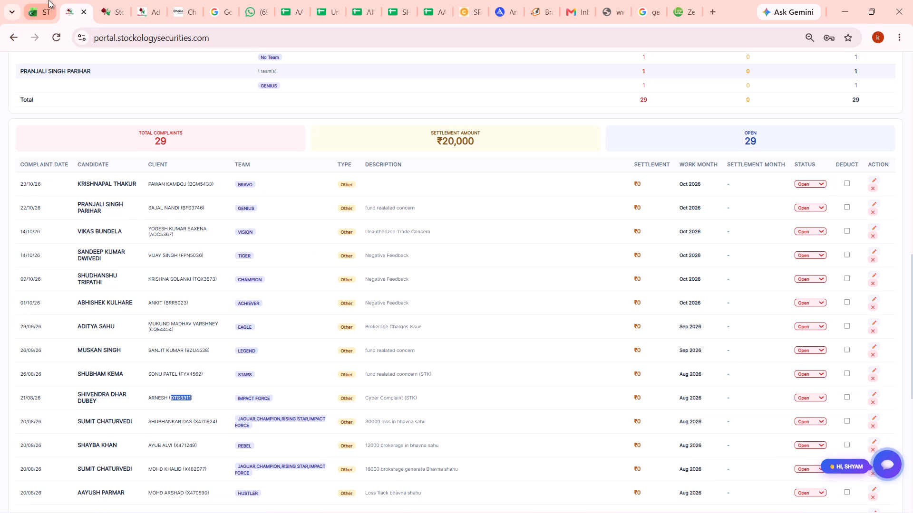
pyautogui.hotkey('ctrl', 'f')
pyautogui.hotkey('ctrl', 'v')
pyautogui.press('Return')
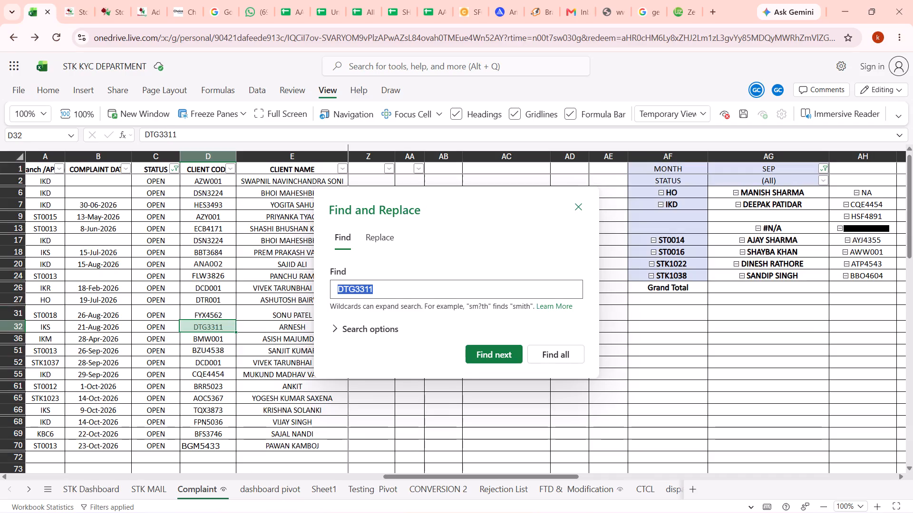
# Search the workbook's Complaint sheet for the client code of the portal's 20/08/26 complaint about a 30000 loss.
pyautogui.click(69, 0)
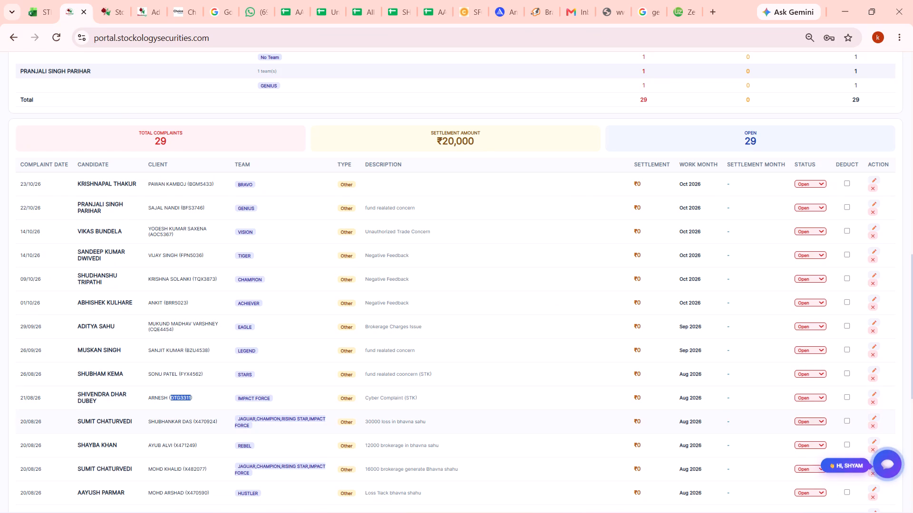
pyautogui.doubleClick(200, 420)
pyautogui.hotkey('ctrl', 'c')
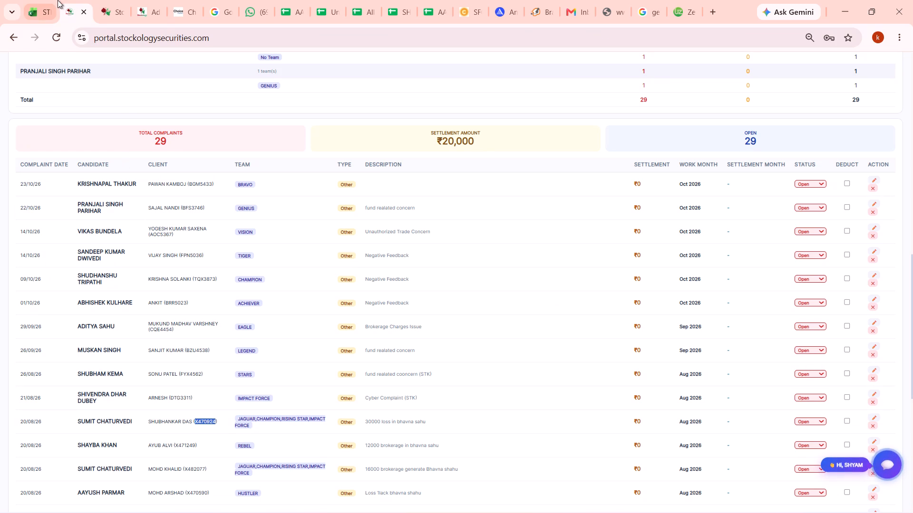
pyautogui.click(33, 0)
pyautogui.hotkey('ctrl', 'f')
pyautogui.hotkey('ctrl', 'v')
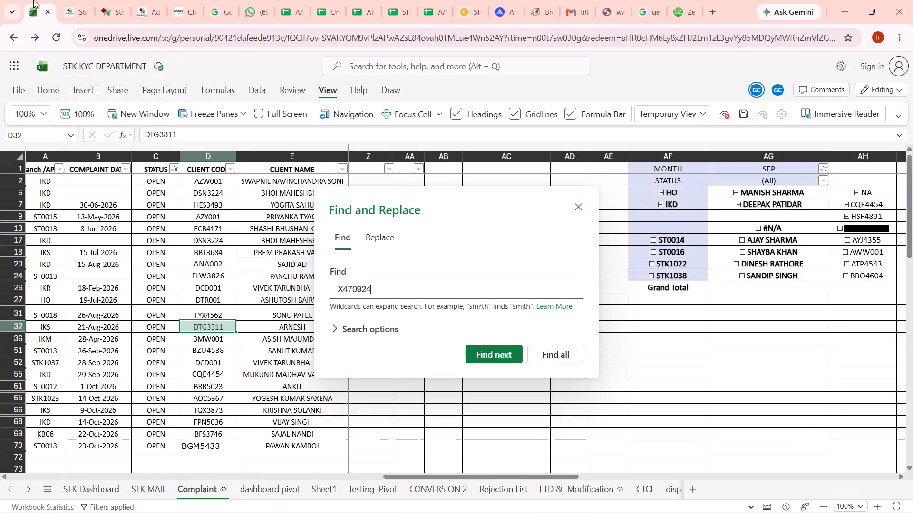
pyautogui.press('Return')
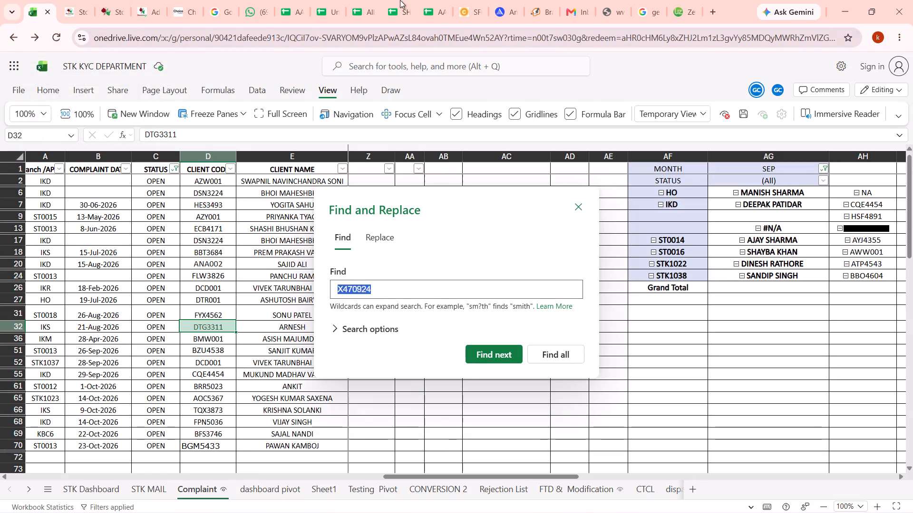
# Search the Google Sheets COMPLAINT STAUS sheet for the same client code and check its last complaint rows.
pyautogui.click(446, 1)
pyautogui.click(236, 211)
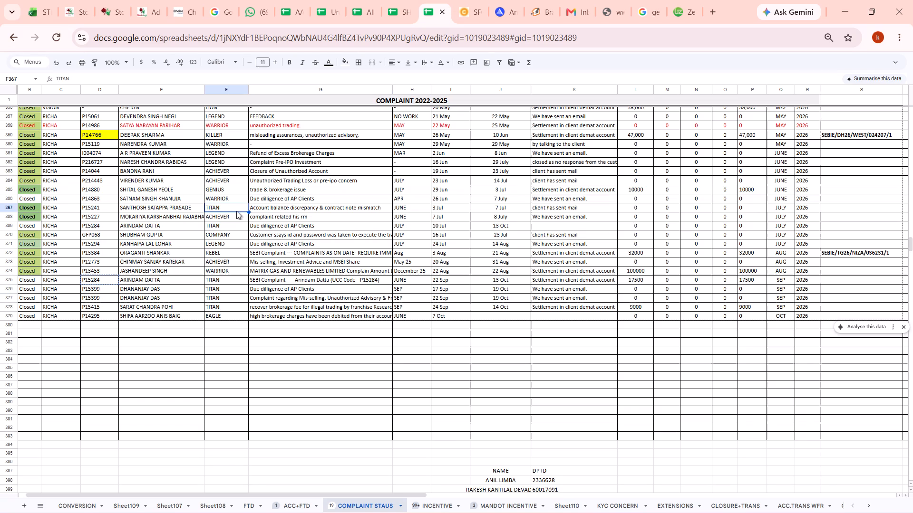
pyautogui.hotkey('ctrl', 'f')
pyautogui.hotkey('ctrl', 'v')
pyautogui.press('Return')
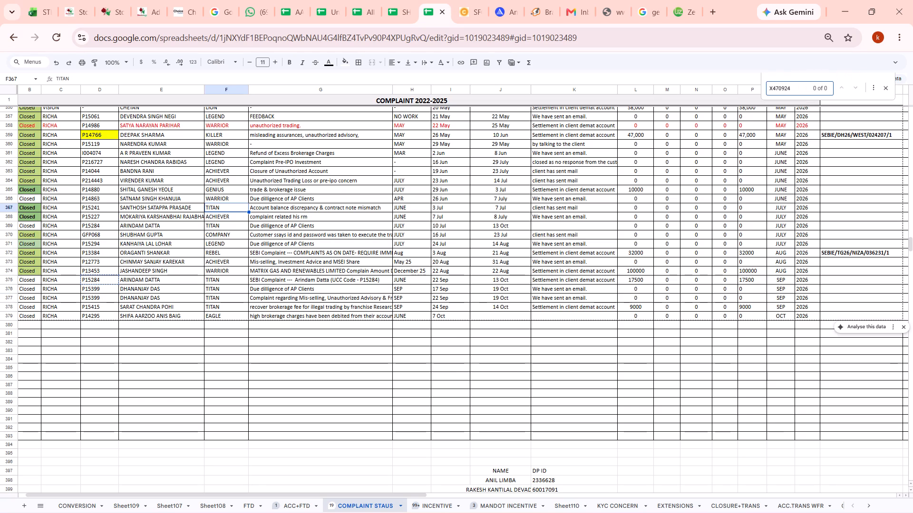
pyautogui.click(205, 318)
pyautogui.scroll(1, 205, 318)
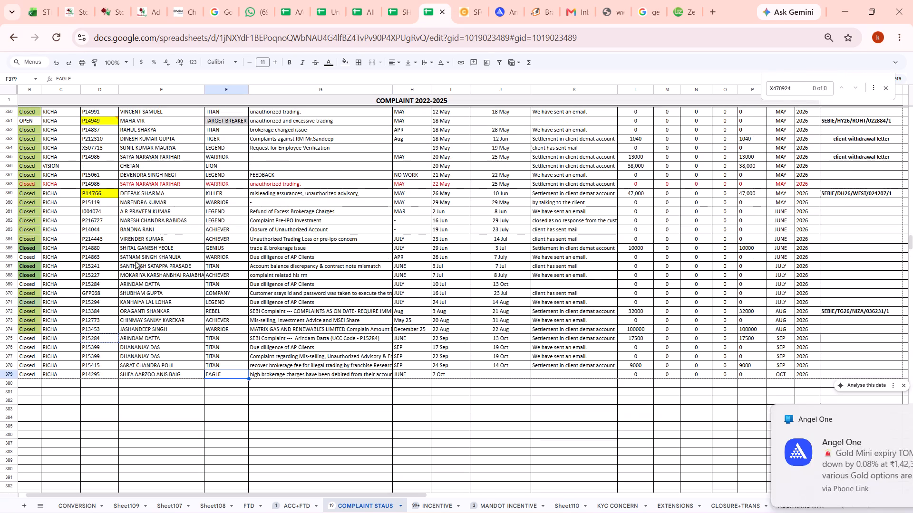
# Review the 30000-loss complaint's row in the portal and enter its client code in cell D380 of the COMPLAINT STAUS sheet.
pyautogui.click(50, 0)
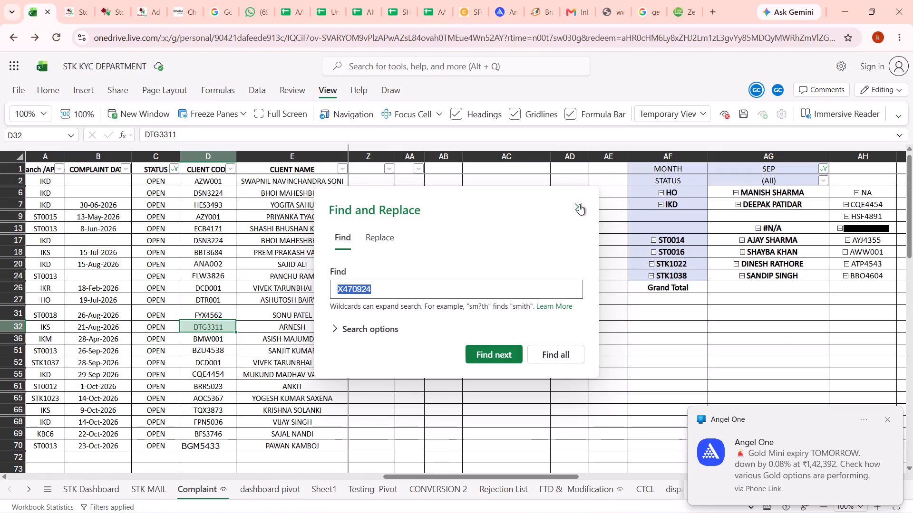
pyautogui.click(75, 8)
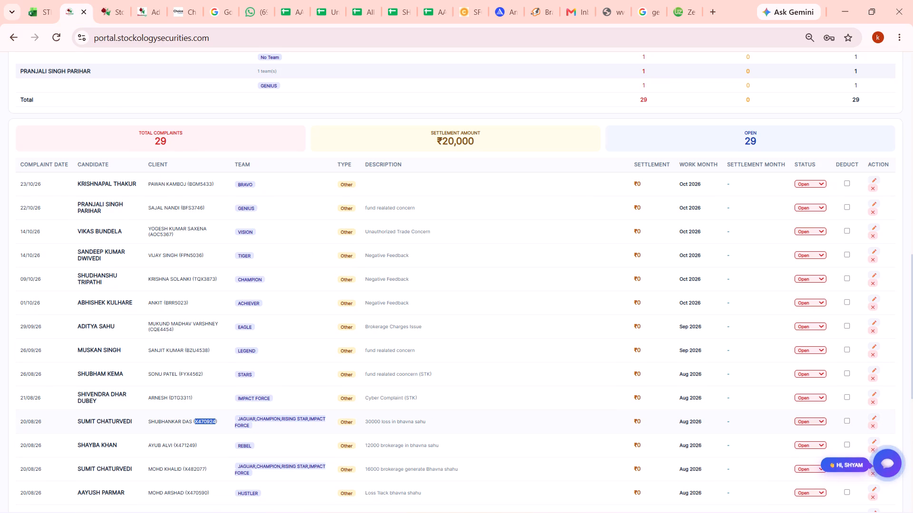
pyautogui.moveTo(55, 415); pyautogui.dragTo(374, 418)
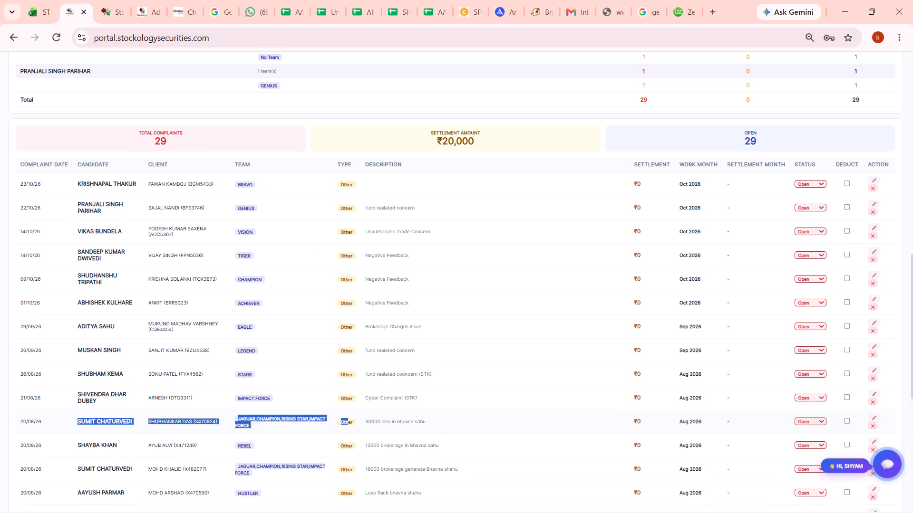
pyautogui.moveTo(374, 418); pyautogui.dragTo(486, 416)
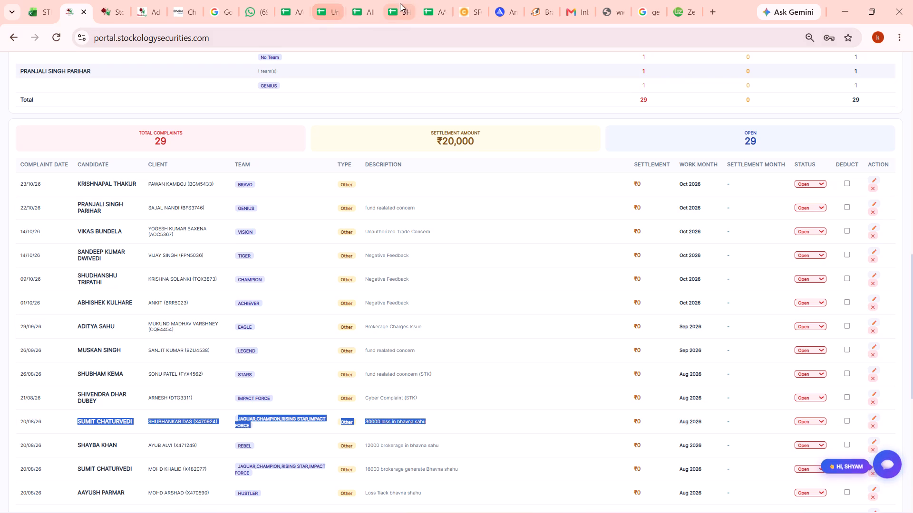
pyautogui.click(428, 0)
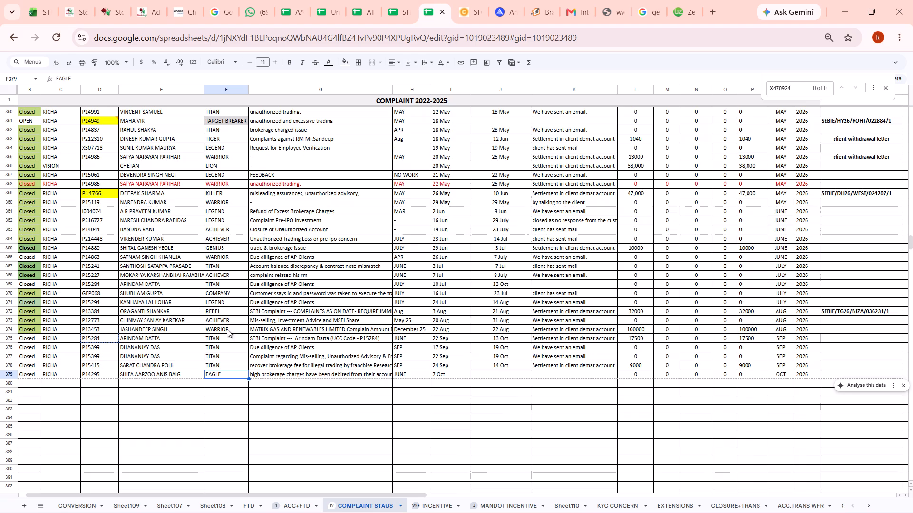
pyautogui.click(251, 244)
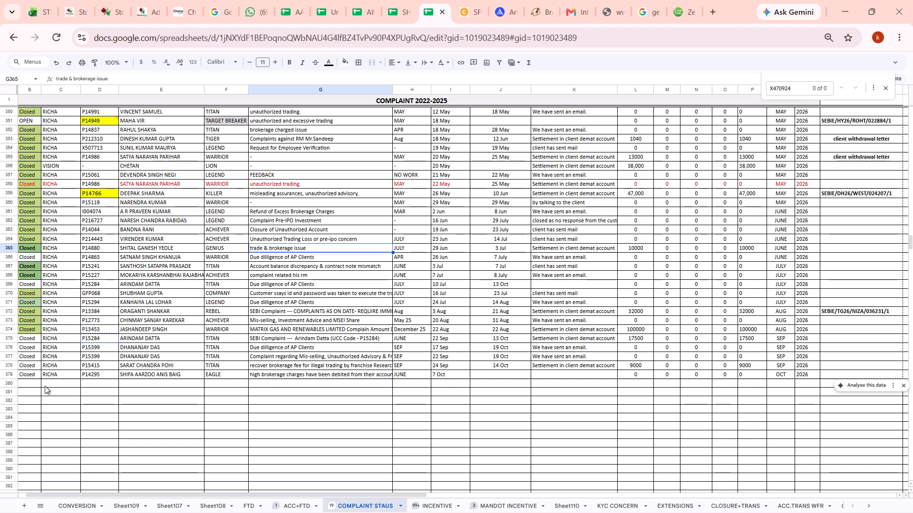
pyautogui.doubleClick(96, 378)
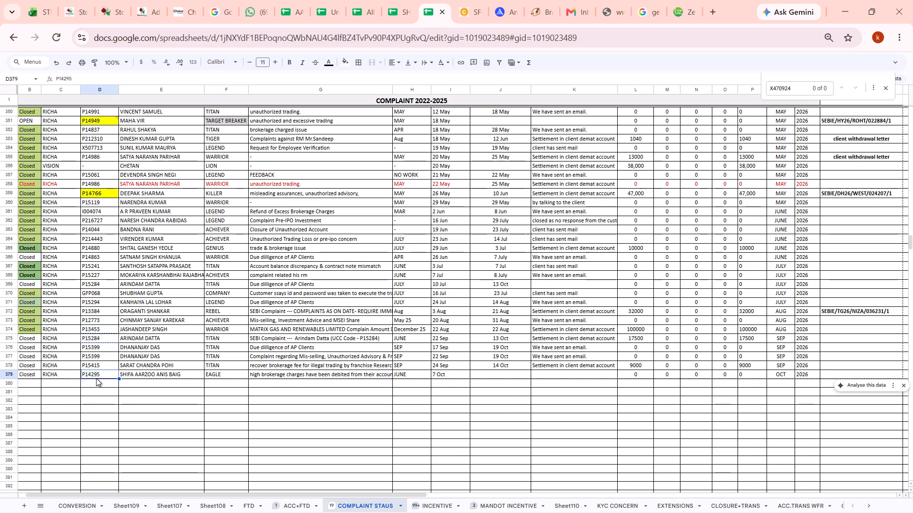
pyautogui.tripleClick(96, 380)
pyautogui.hotkey('ctrl', 'v')
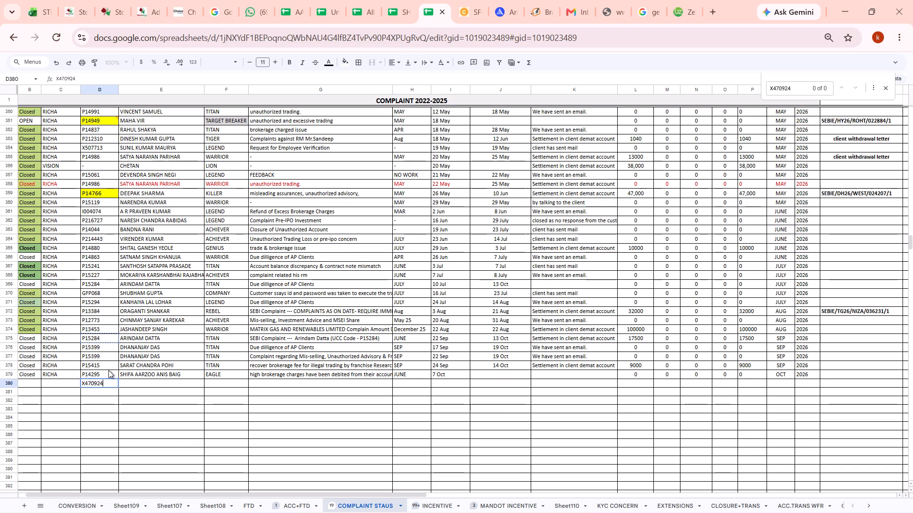
pyautogui.click(108, 370)
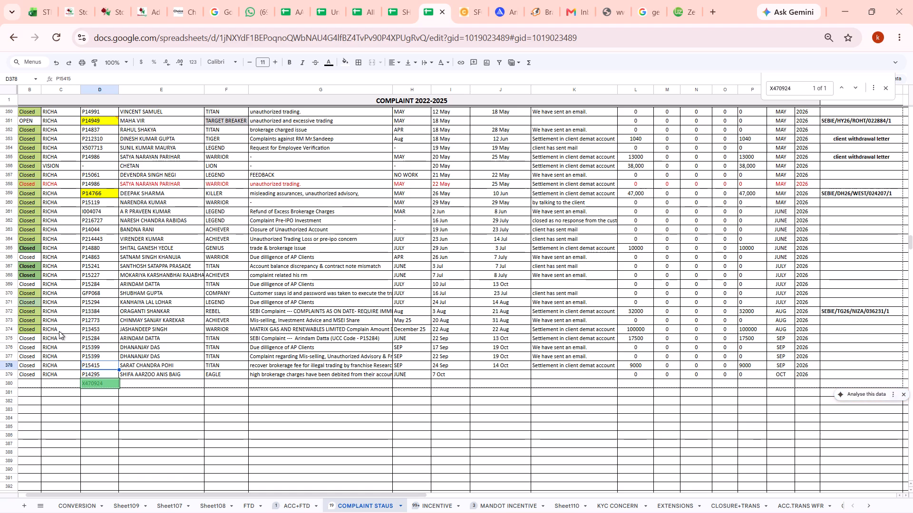
# Complete the start of row 380 with BHAVNA in column C and status OPEN in column B.
pyautogui.click(53, 384)
pyautogui.press('b')
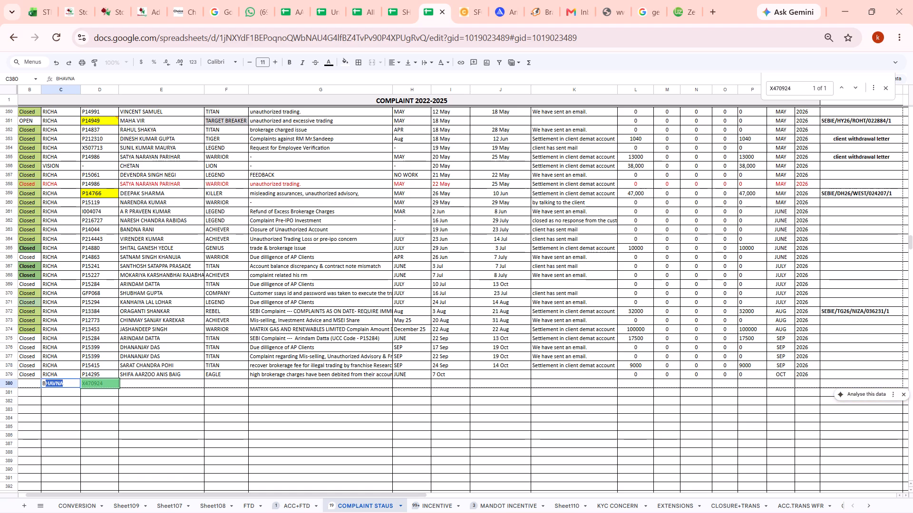
pyautogui.press('Return')
pyautogui.click(29, 381)
pyautogui.write('OP')
pyautogui.press('Return')
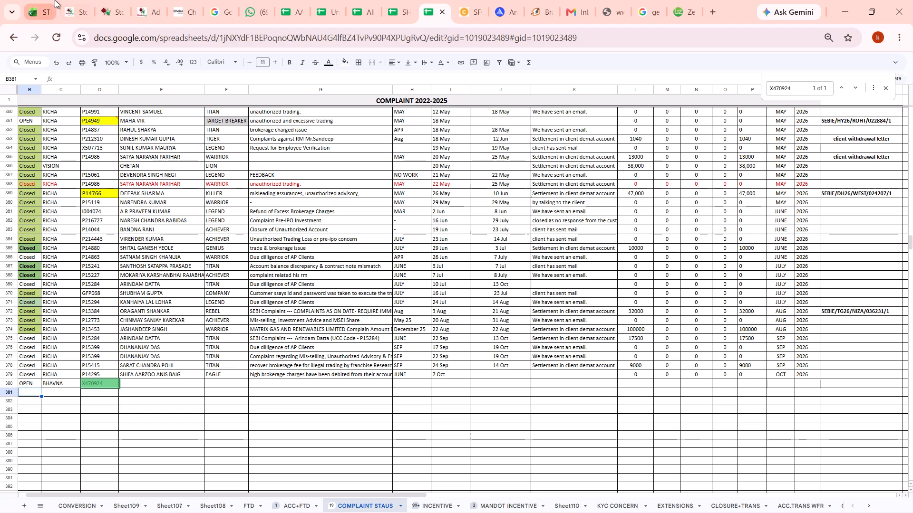
# Copy the client name of the portal's 30000-loss complaint into cell E380 of the COMPLAINT STAUS sheet.
pyautogui.click(71, 0)
pyautogui.click(153, 418)
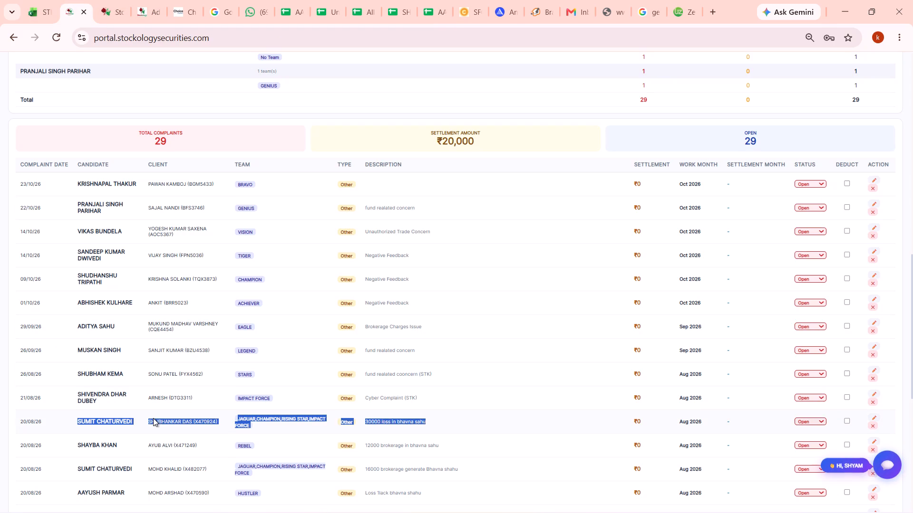
pyautogui.moveTo(147, 422); pyautogui.dragTo(194, 426)
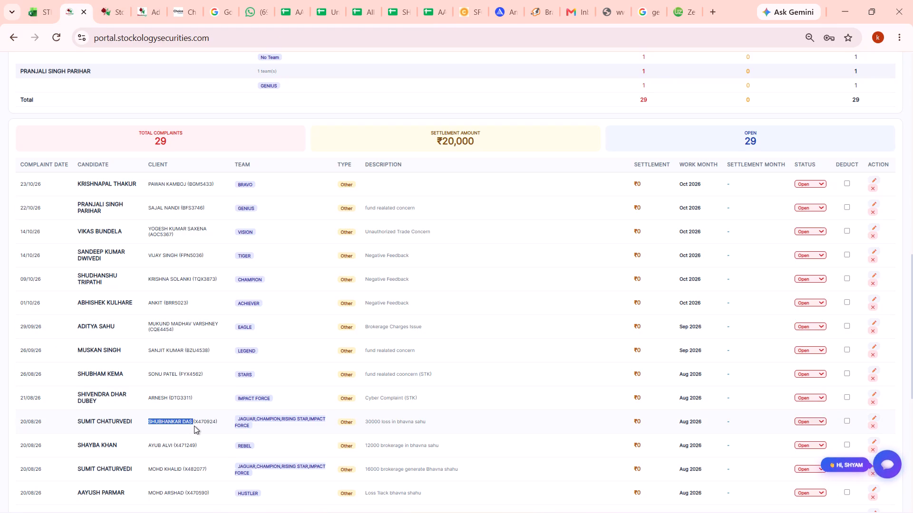
pyautogui.hotkey('ctrl', 'c')
pyautogui.click(434, 0)
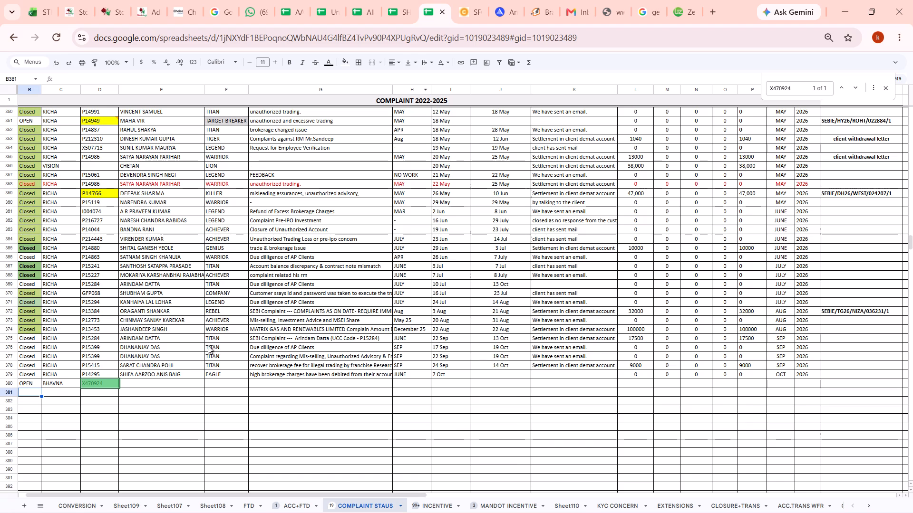
pyautogui.doubleClick(180, 383)
pyautogui.hotkey('ctrl', 'v')
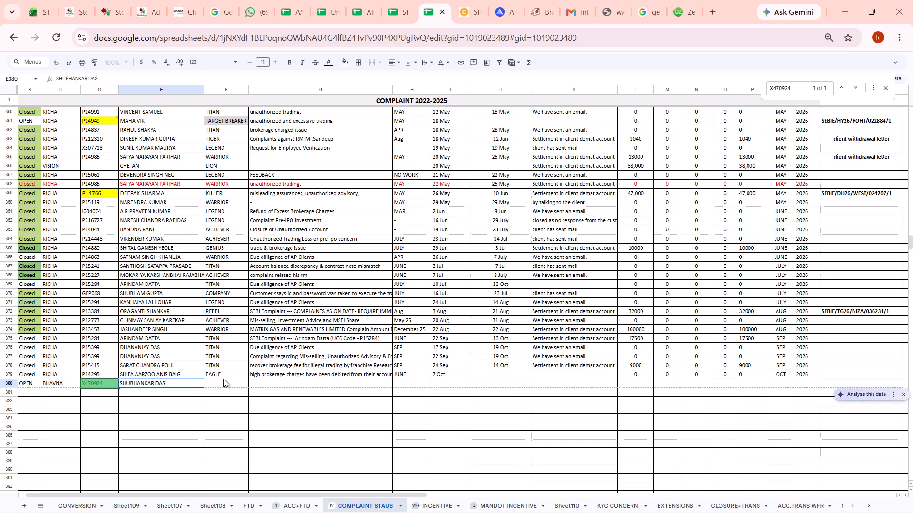
pyautogui.click(223, 379)
# Check the 30000-loss complaint's team in the portal and enter JAGUAR in cell F380 of the COMPLAINT STAUS sheet.
pyautogui.click(73, 0)
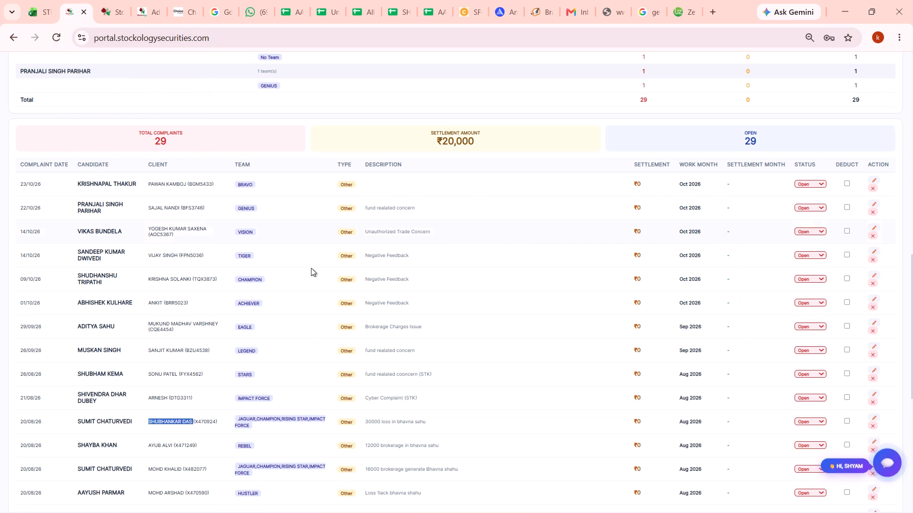
pyautogui.click(253, 429)
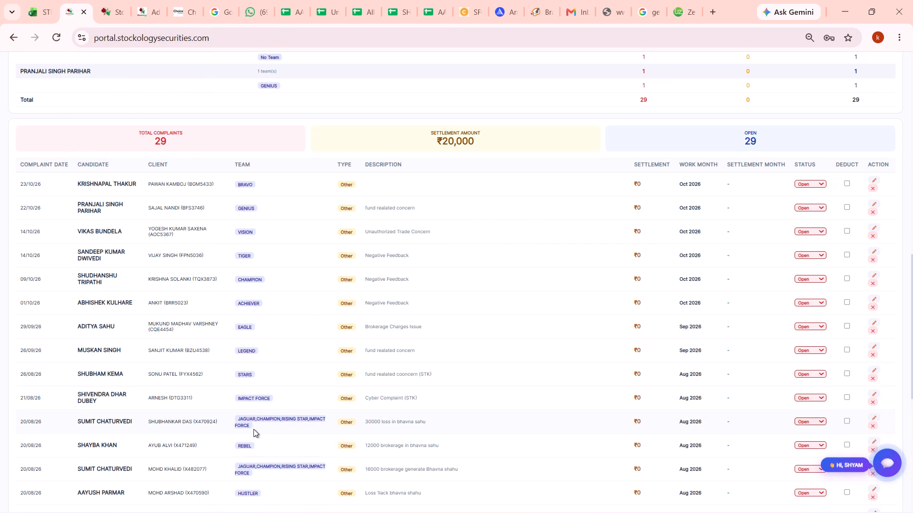
pyautogui.click(429, 0)
pyautogui.click(222, 384)
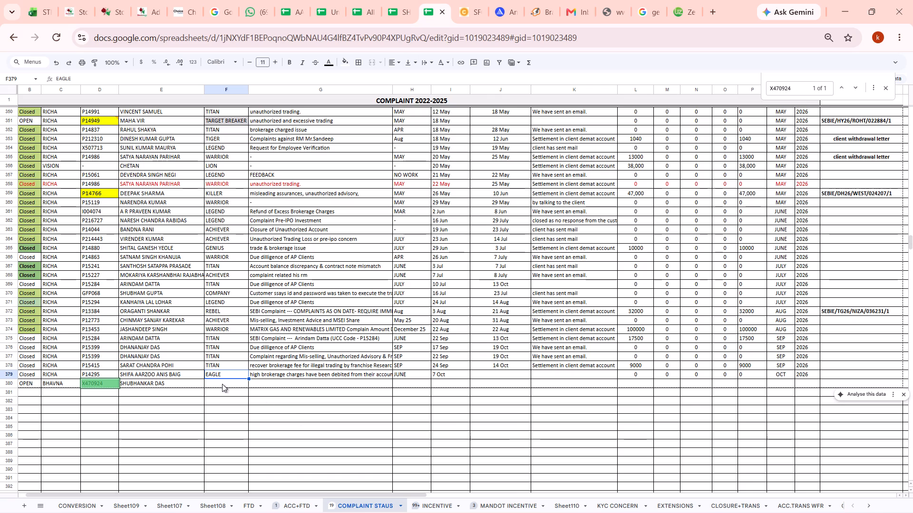
pyautogui.press('-')
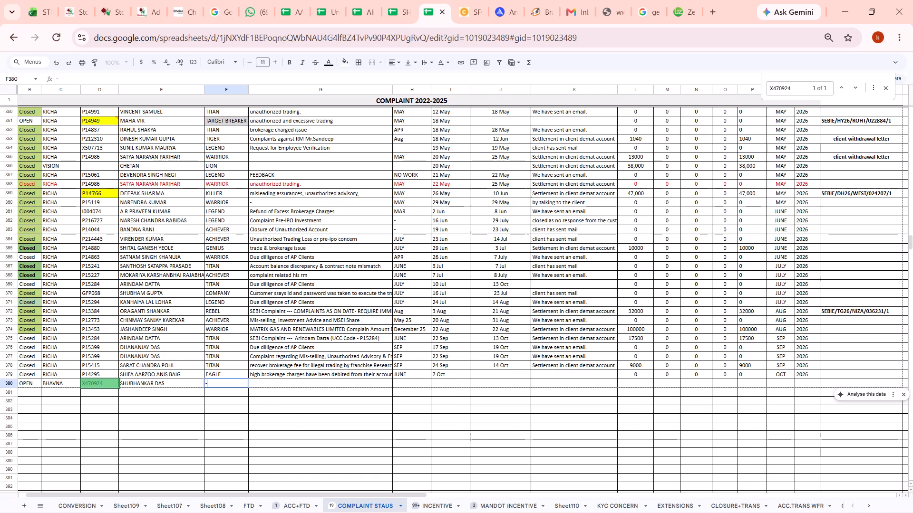
pyautogui.press('Right')
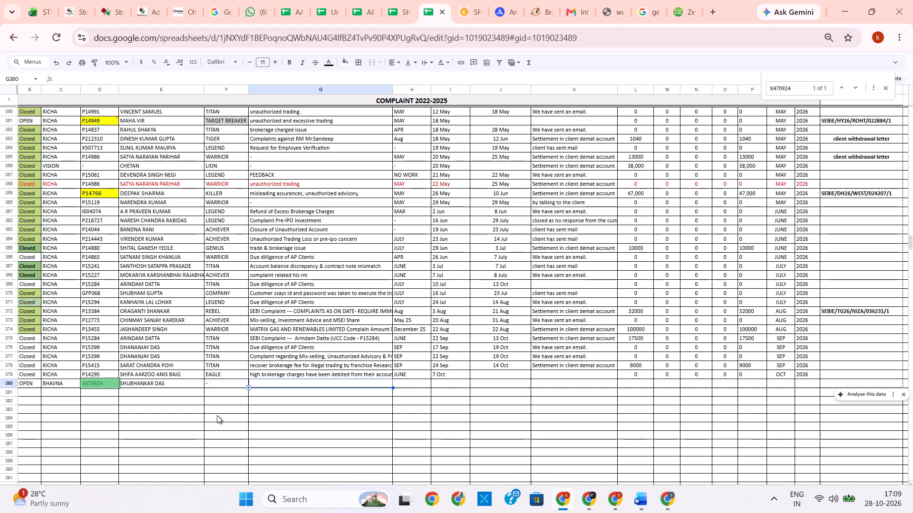
pyautogui.click(218, 385)
pyautogui.write('JA')
pyautogui.press('Right')
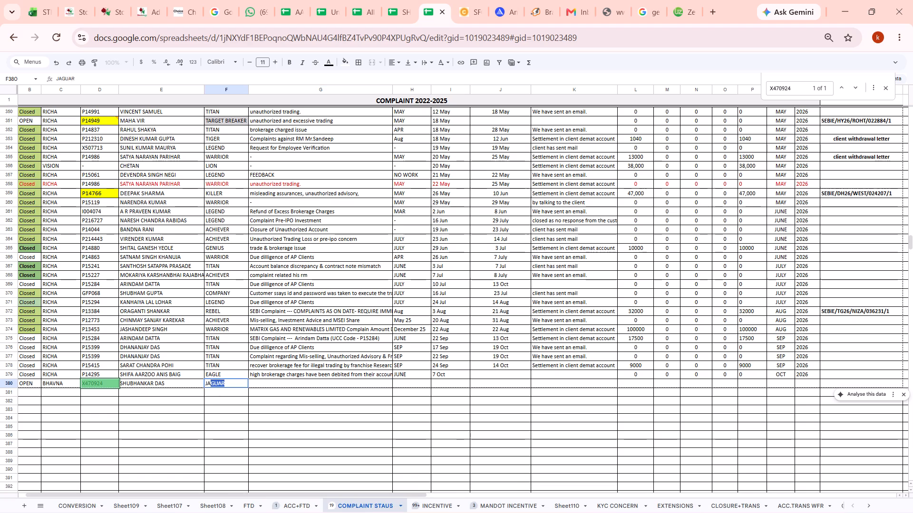
# Copy the 30000-loss complaint's full description from the portal into cell G380 of the COMPLAINT STAUS sheet.
pyautogui.click(79, 0)
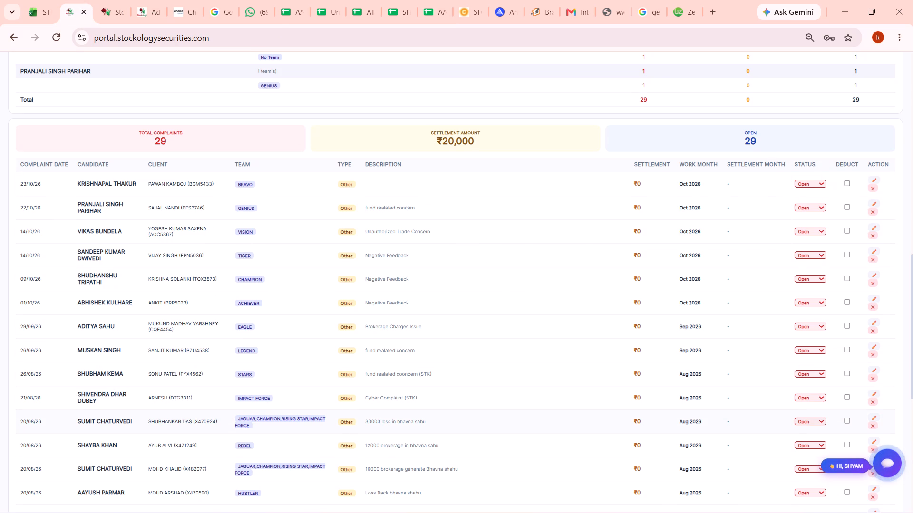
pyautogui.moveTo(202, 422); pyautogui.dragTo(367, 420)
pyautogui.click(367, 420)
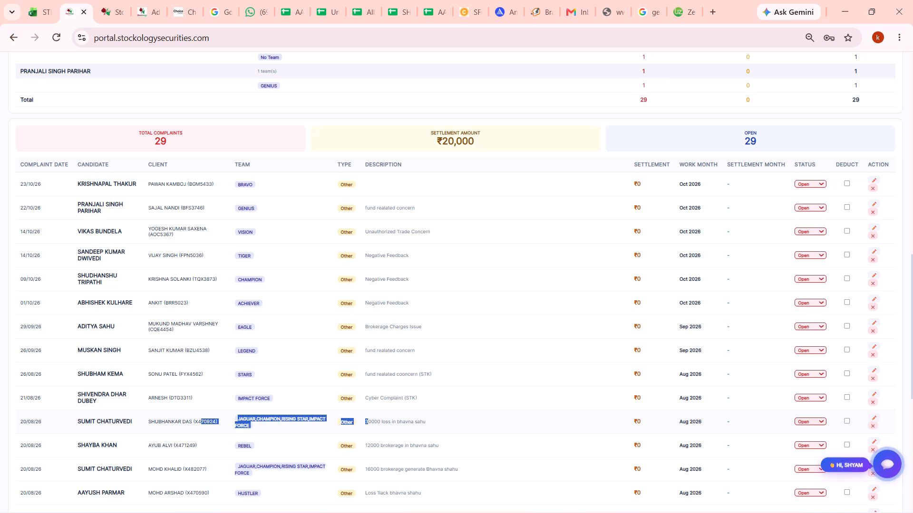
pyautogui.moveTo(363, 420); pyautogui.dragTo(429, 430)
pyautogui.hotkey('ctrl', 'c')
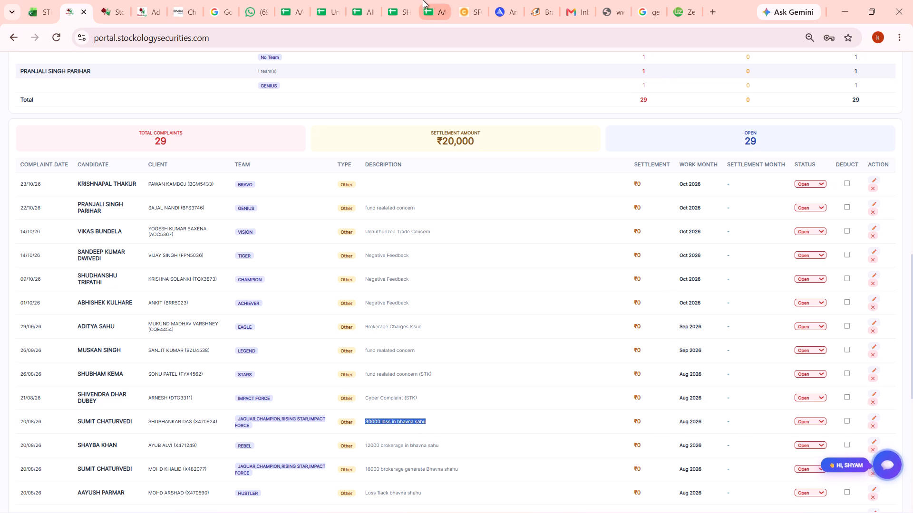
pyautogui.click(430, 0)
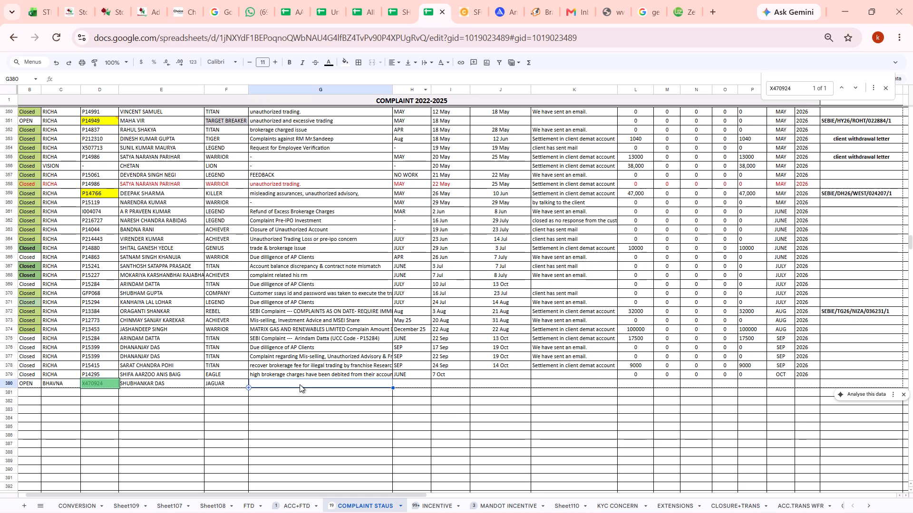
pyautogui.doubleClick(300, 384)
pyautogui.hotkey('ctrl', 'v')
pyautogui.press('Return')
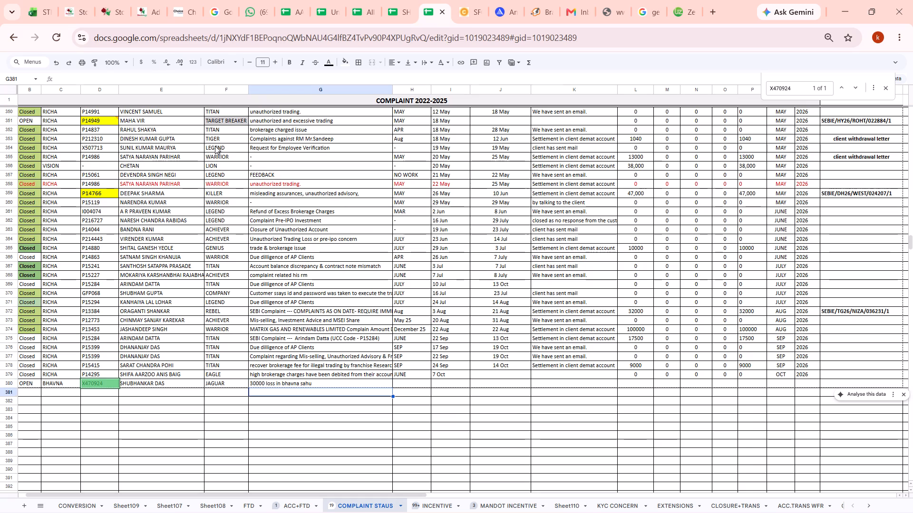
# Check the 30000-loss complaint's date in the portal and enter AUG in cell H380 of the COMPLAINT STAUS sheet.
pyautogui.click(84, 0)
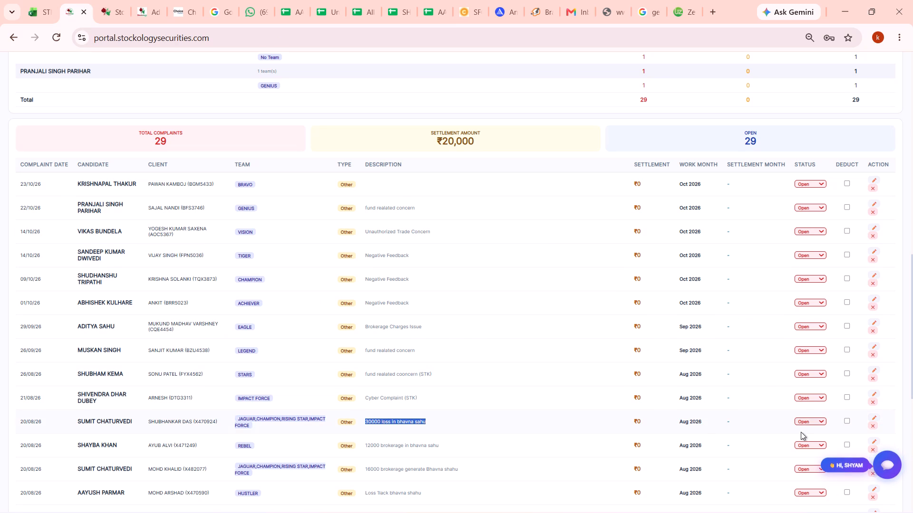
pyautogui.click(436, 0)
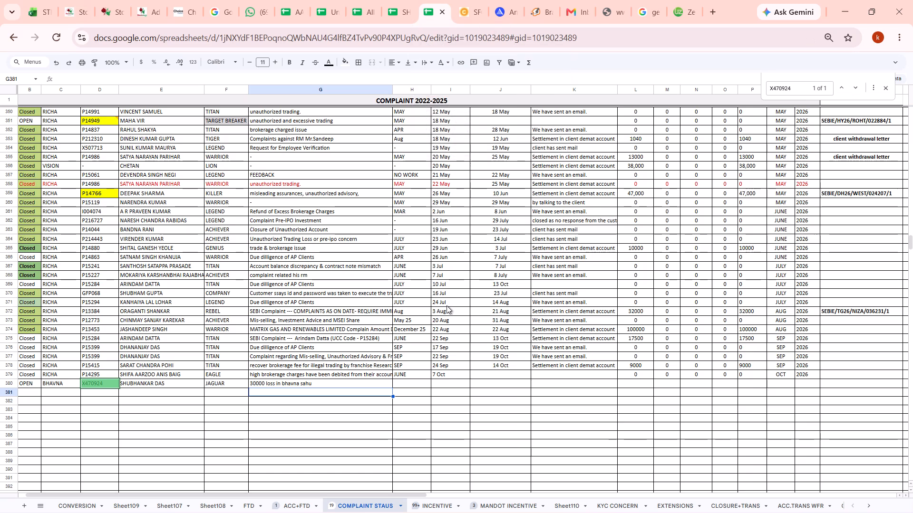
pyautogui.click(421, 381)
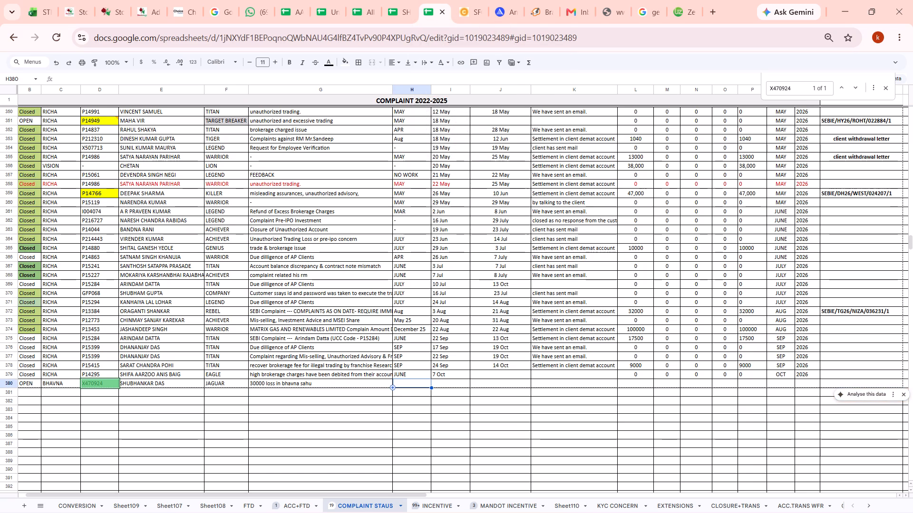
pyautogui.write('AUG')
pyautogui.press('Right')
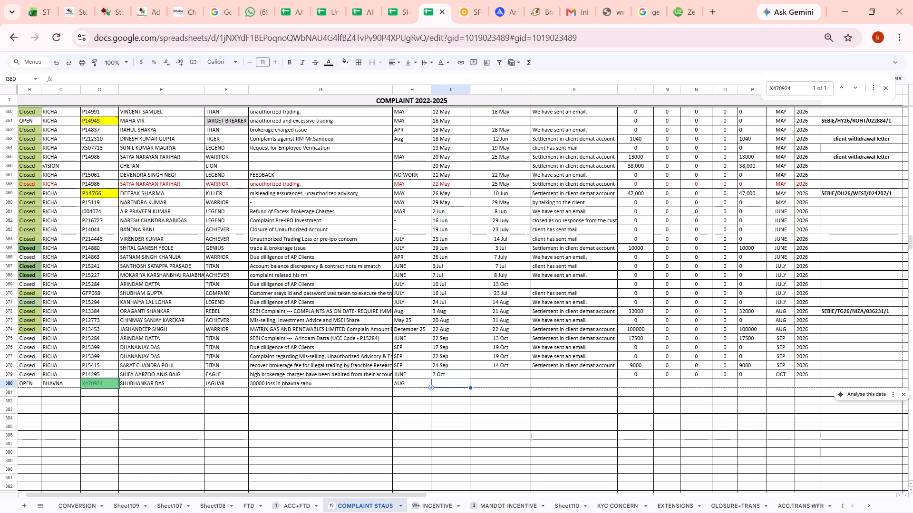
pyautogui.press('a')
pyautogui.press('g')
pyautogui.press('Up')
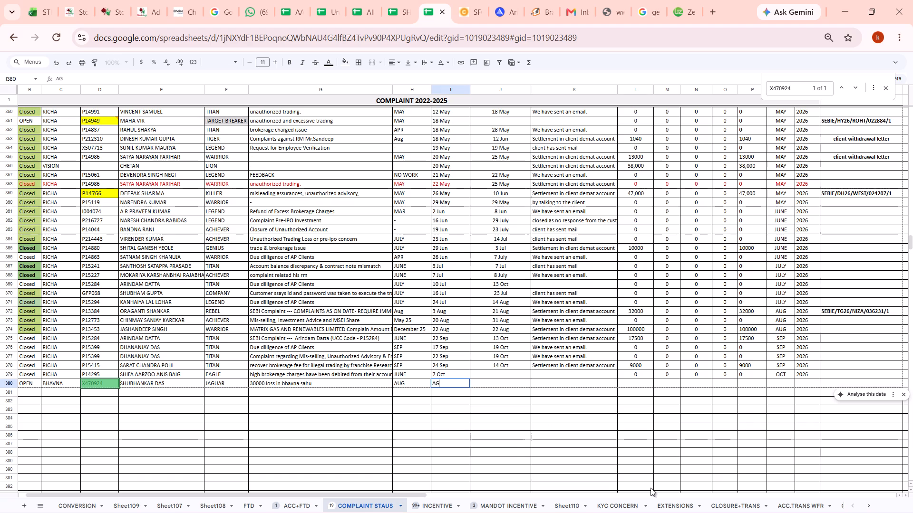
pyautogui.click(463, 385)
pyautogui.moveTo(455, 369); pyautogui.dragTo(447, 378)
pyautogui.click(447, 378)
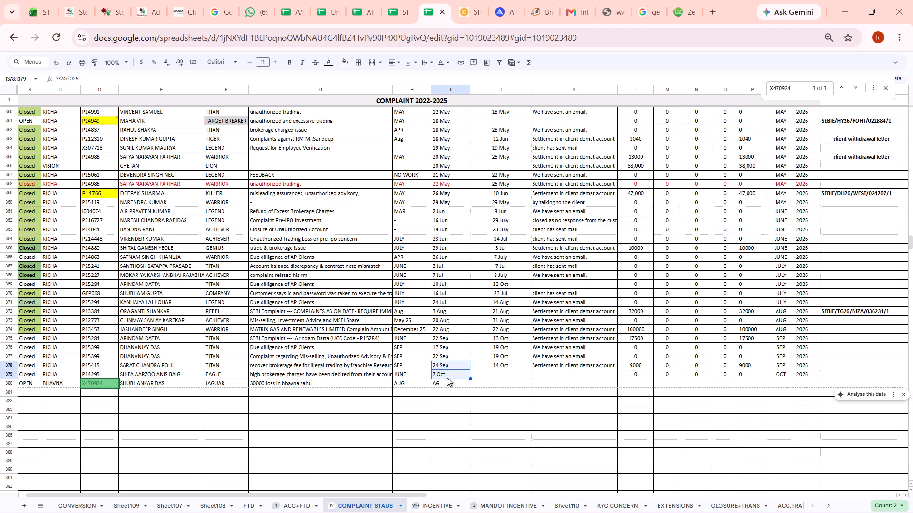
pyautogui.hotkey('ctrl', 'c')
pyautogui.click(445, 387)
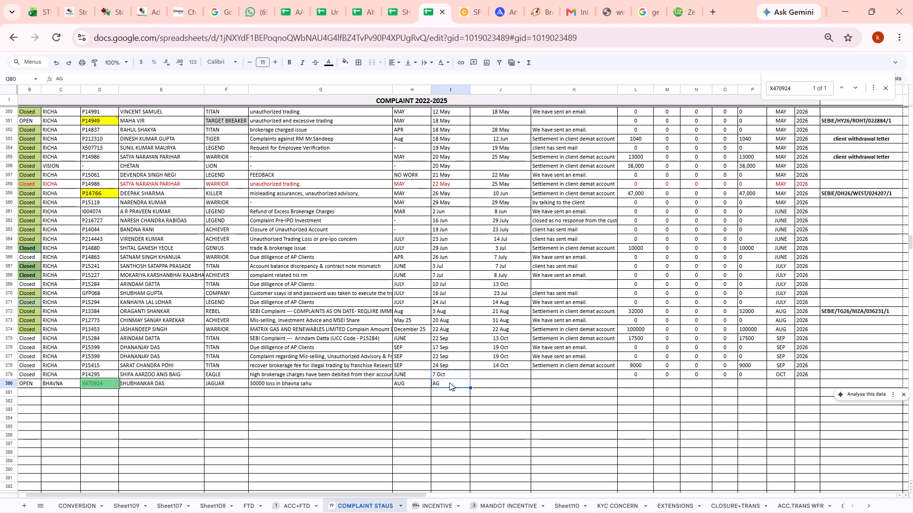
# Copy the month AUG from cell H380 into cell I380.
pyautogui.click(414, 384)
pyautogui.hotkey('ctrl', 'c')
pyautogui.press('Right')
pyautogui.hotkey('ctrl', 'v')
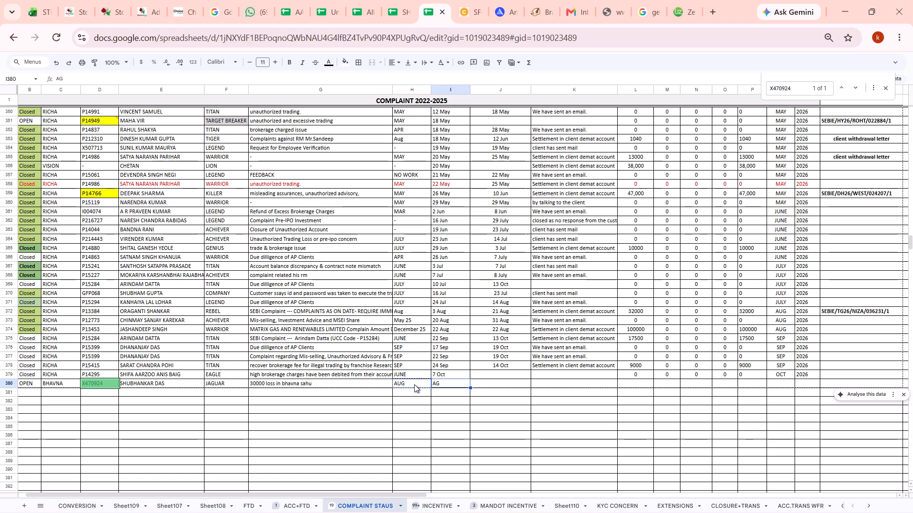
# Fill L380:R380 with a copy of row 379's values from columns L to R, changing the month in Q380 to AUG.
pyautogui.click(529, 370)
pyautogui.hscroll(-1, 529, 370)
pyautogui.moveTo(581, 374); pyautogui.dragTo(737, 377)
pyautogui.hotkey('ctrl', 'c')
pyautogui.click(569, 387)
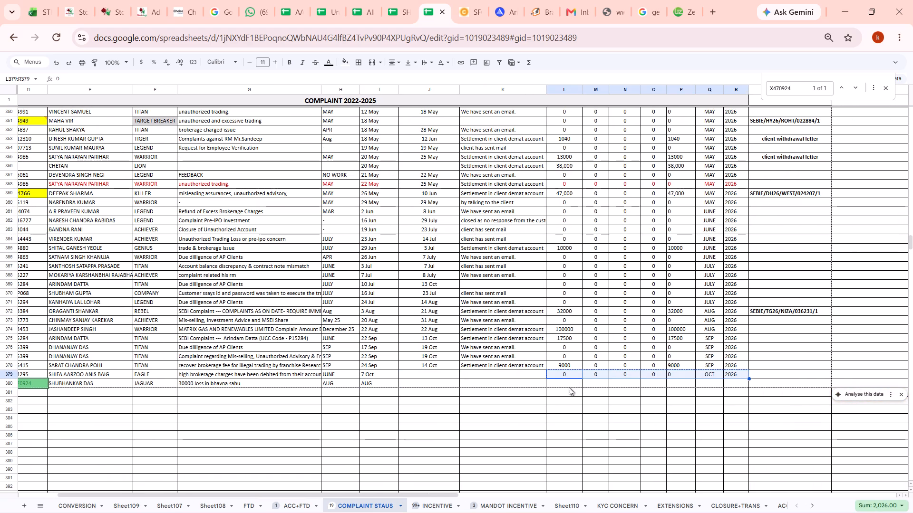
pyautogui.hotkey('ctrl', 'v')
pyautogui.click(708, 383)
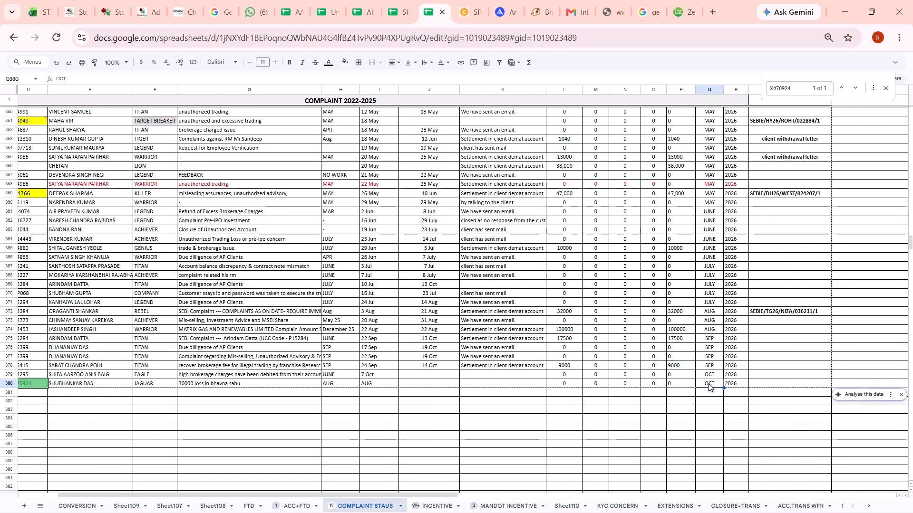
pyautogui.write('AUG')
pyautogui.press('Return')
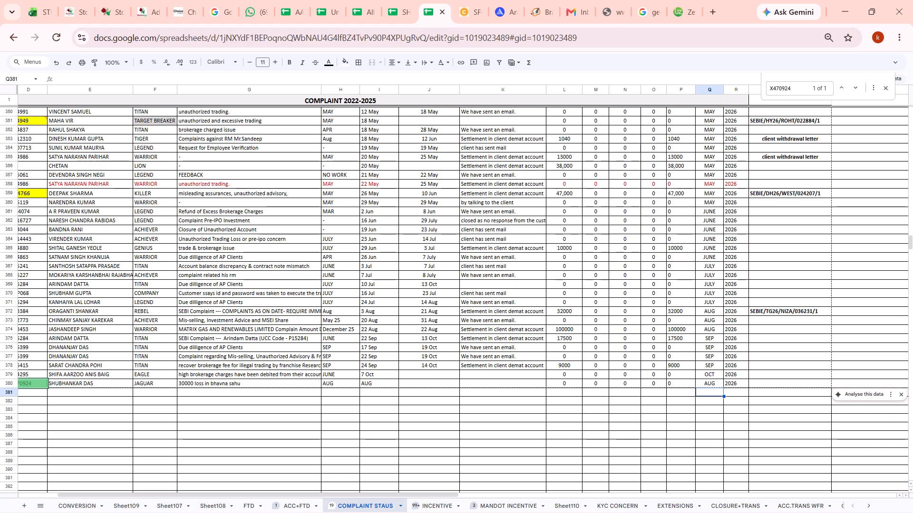
# Copy the client code of the portal's 12000-brokerage complaint dated 20/08/26 into cell D381 of the COMPLAINT STAUS sheet.
pyautogui.click(69, 0)
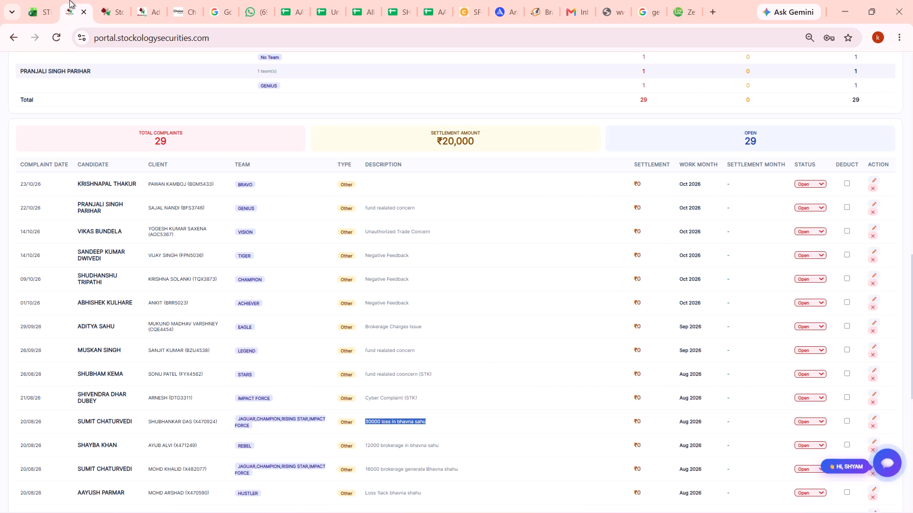
pyautogui.scroll(-1, 312, 389)
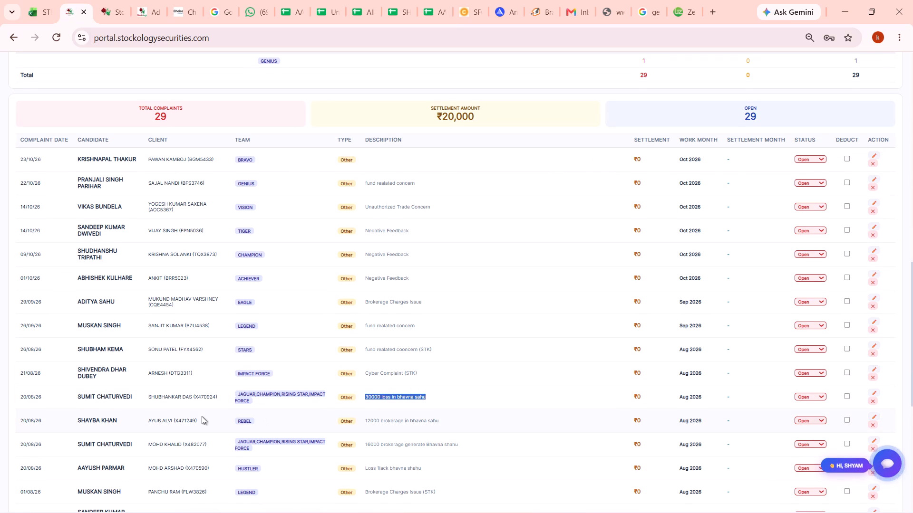
pyautogui.doubleClick(184, 419)
pyautogui.hotkey('ctrl', 'c')
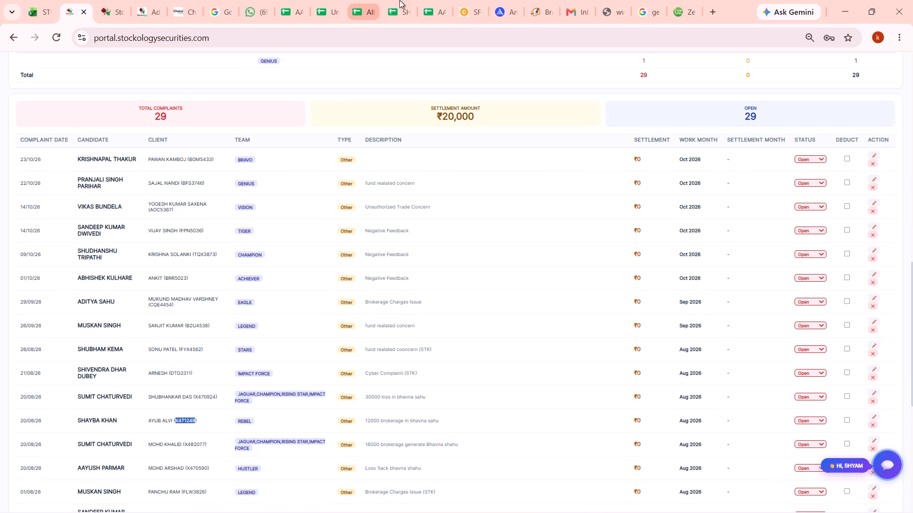
pyautogui.click(429, 0)
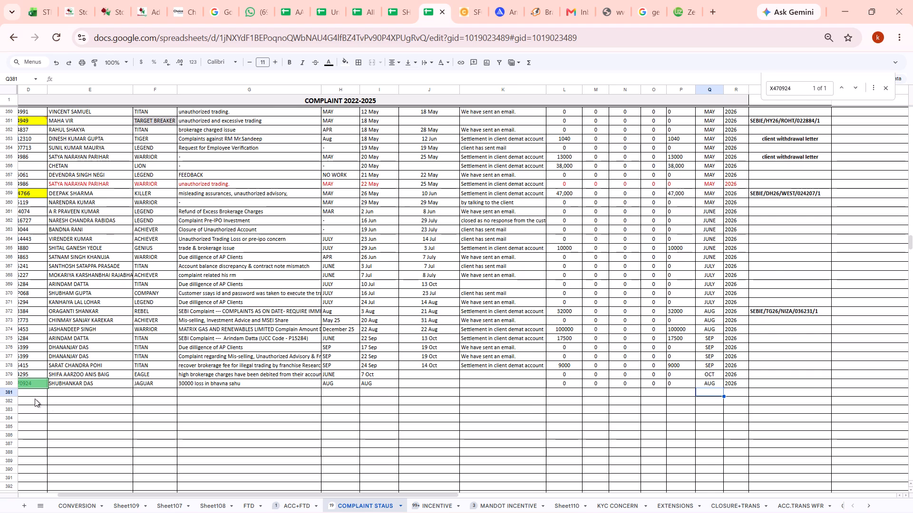
pyautogui.hscroll(1, 81, 399)
pyautogui.hscroll(1, 40, 385)
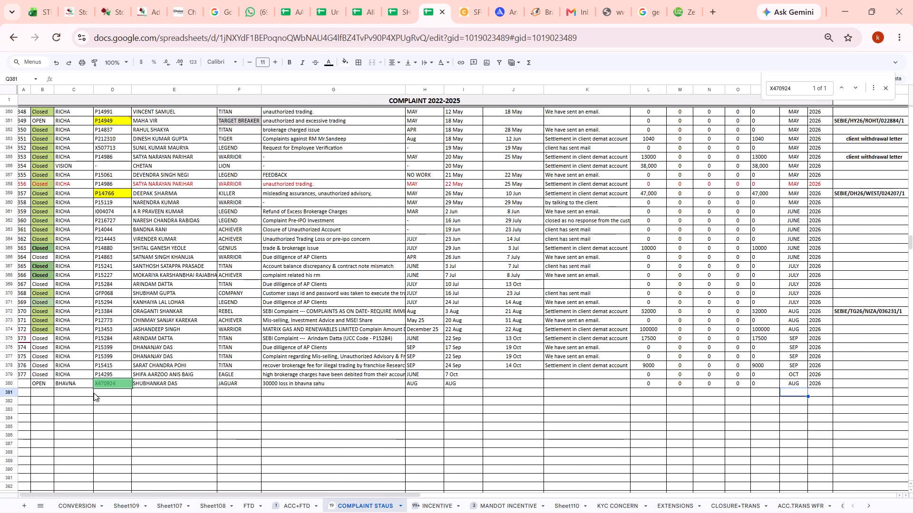
pyautogui.doubleClick(103, 394)
pyautogui.hotkey('ctrl', 'v')
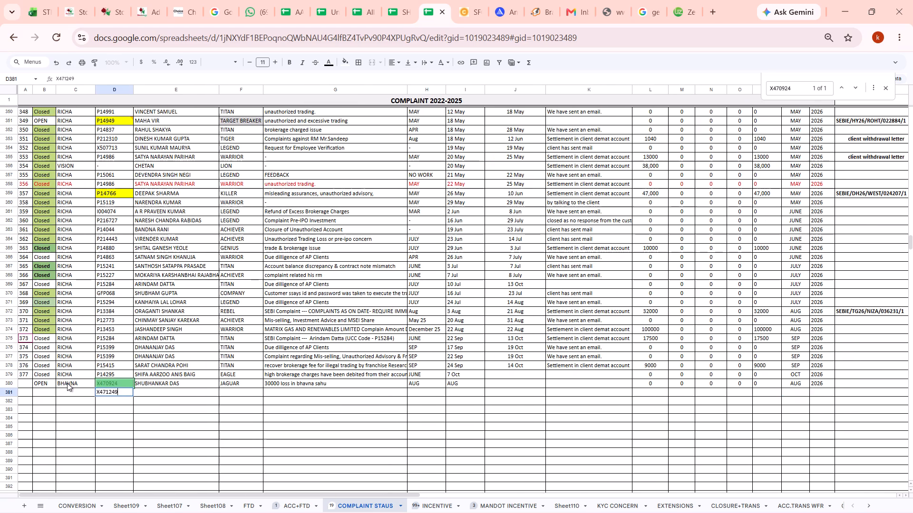
# Copy the OPEN status and BHAVNA entry from B380:C380 into B381:C381.
pyautogui.moveTo(67, 383); pyautogui.dragTo(37, 383)
pyautogui.hotkey('ctrl', 'c')
pyautogui.click(44, 393)
pyautogui.hotkey('ctrl', 'v')
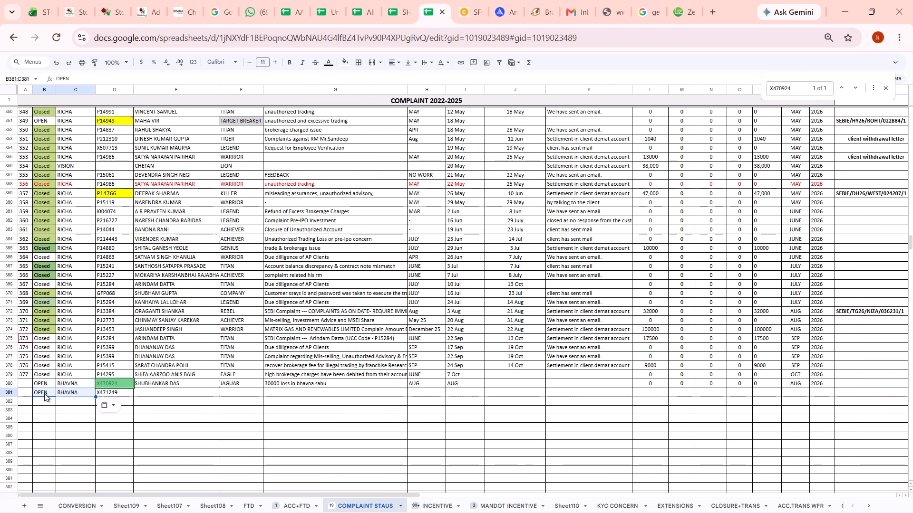
# Extend the serial numbering from A378:A379 down through A380:A381 in the COMPLAINT STAUS sheet.
pyautogui.moveTo(29, 369); pyautogui.dragTo(28, 375)
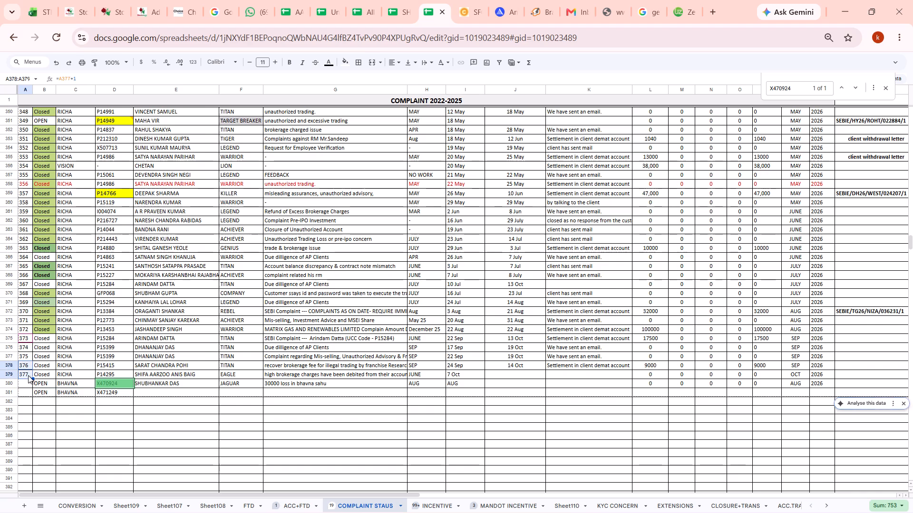
pyautogui.moveTo(31, 379); pyautogui.dragTo(29, 394)
pyautogui.click(135, 406)
pyautogui.click(198, 393)
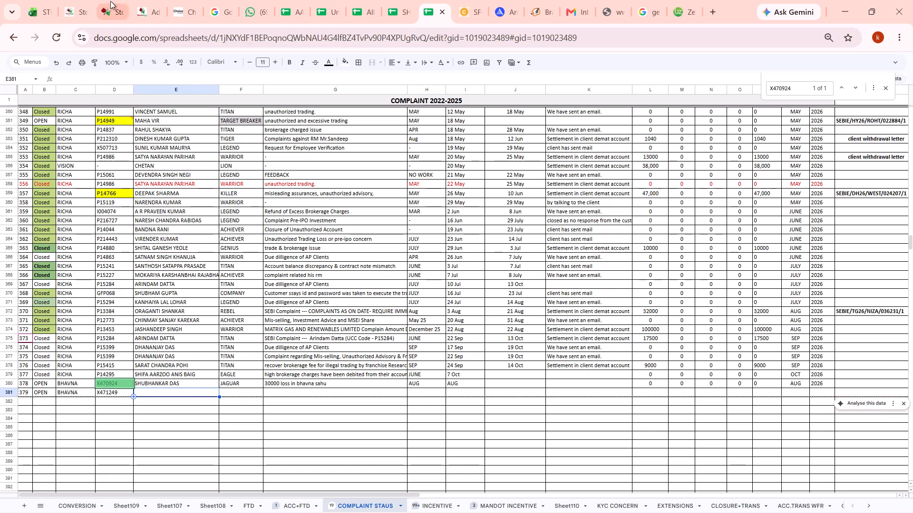
pyautogui.click(74, 0)
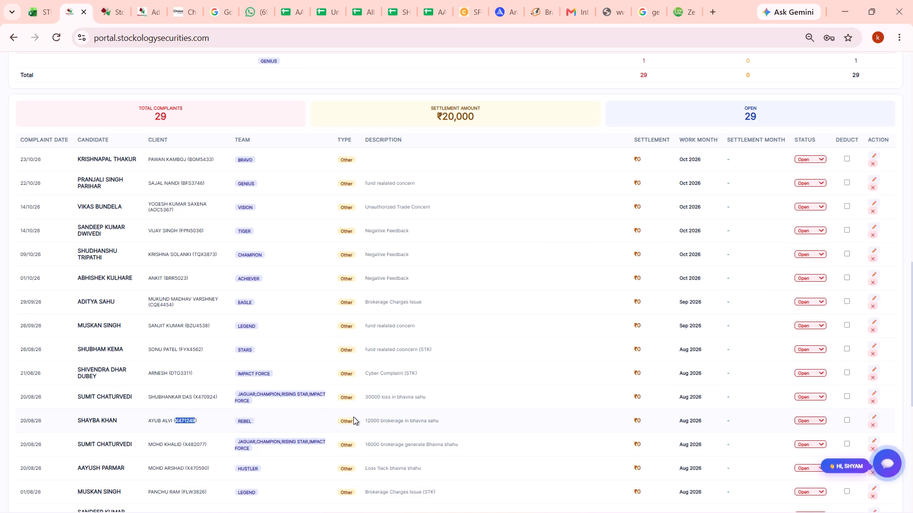
pyautogui.moveTo(365, 421); pyautogui.dragTo(455, 421)
pyautogui.hotkey('ctrl', 'c')
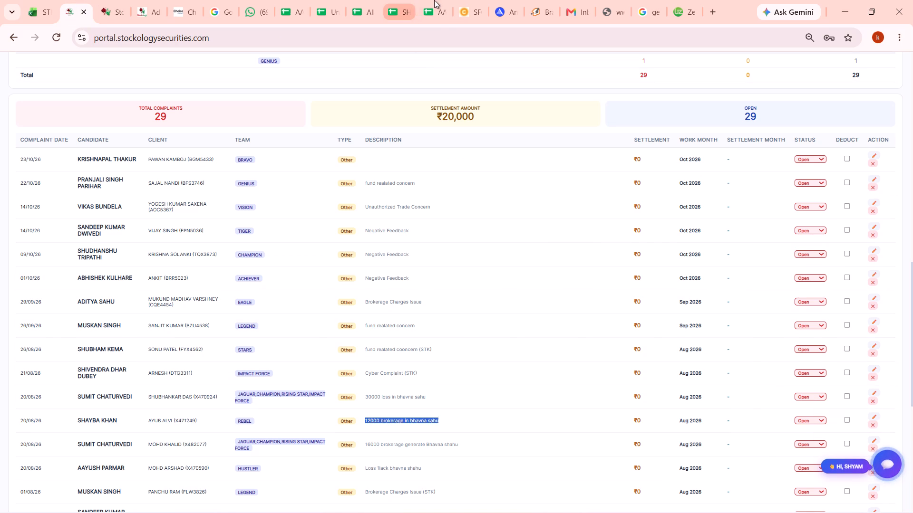
pyautogui.click(435, 0)
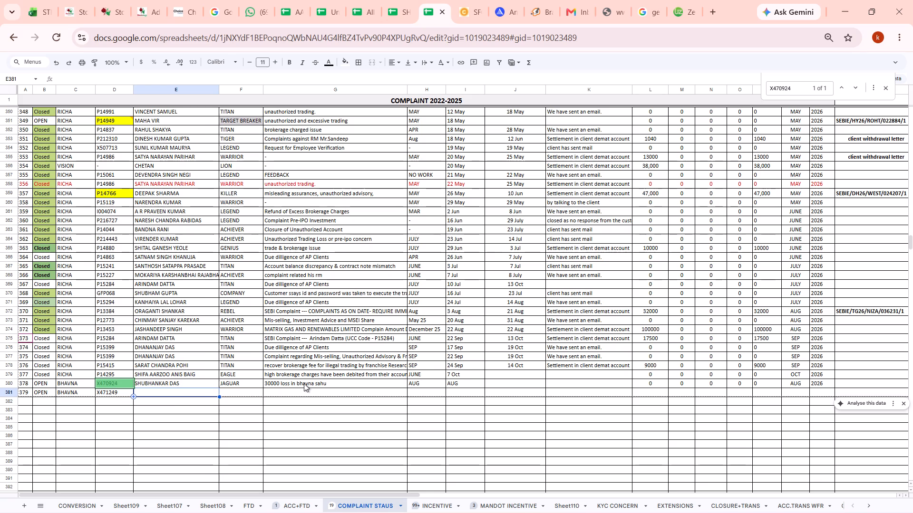
pyautogui.tripleClick(300, 392)
pyautogui.hotkey('ctrl', 'v')
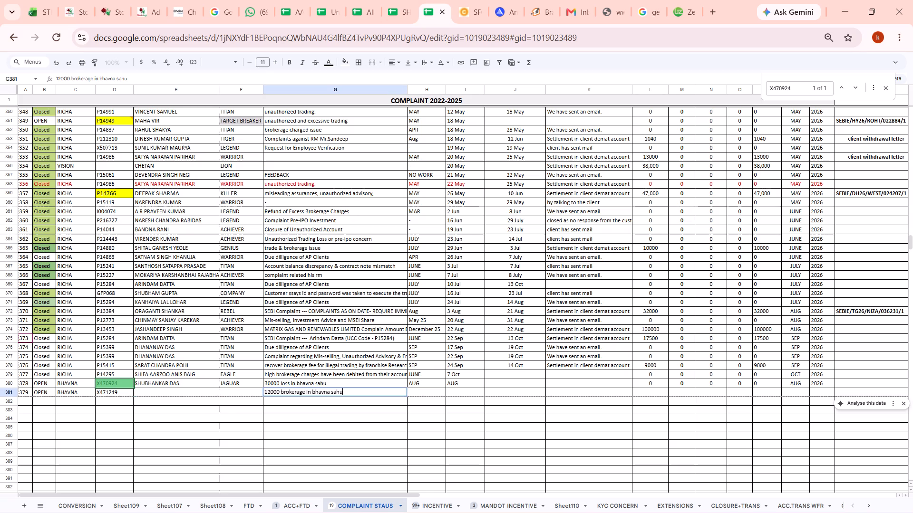
# Copy the client name of the portal's 12000-brokerage complaint, without the client code, into cell E381.
pyautogui.click(203, 393)
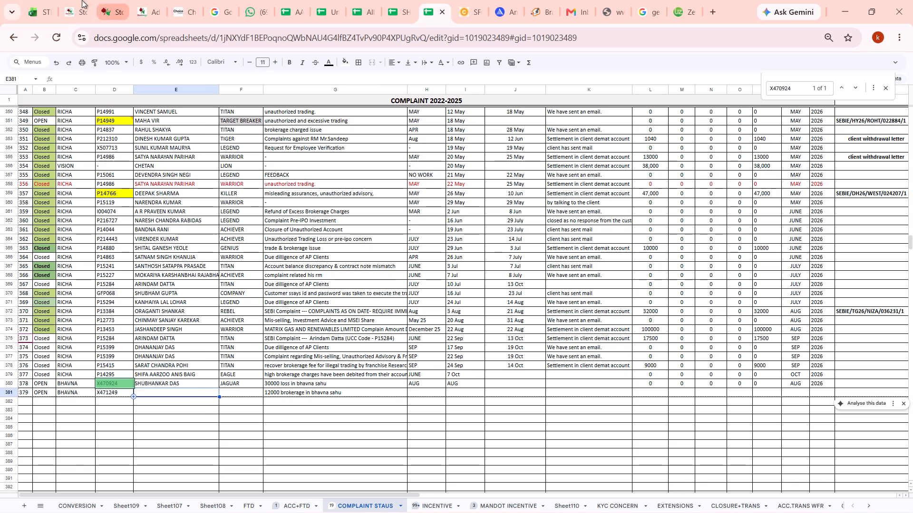
pyautogui.click(68, 0)
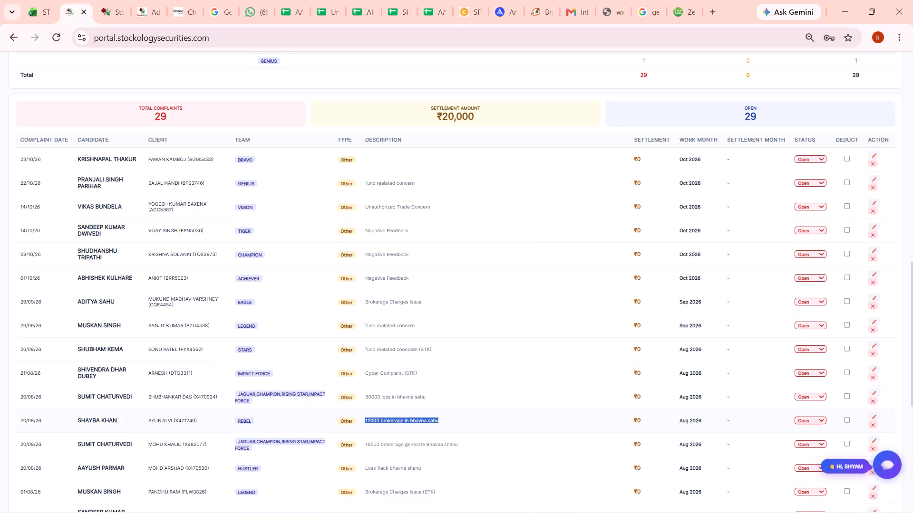
pyautogui.moveTo(173, 416); pyautogui.dragTo(143, 419)
pyautogui.hotkey('ctrl', 'c')
pyautogui.click(423, 0)
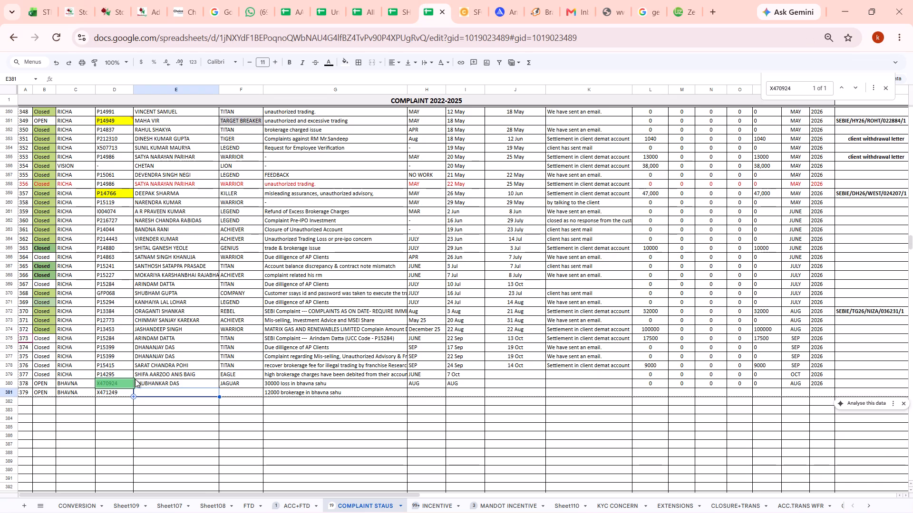
pyautogui.doubleClick(147, 391)
pyautogui.hotkey('ctrl', 'v')
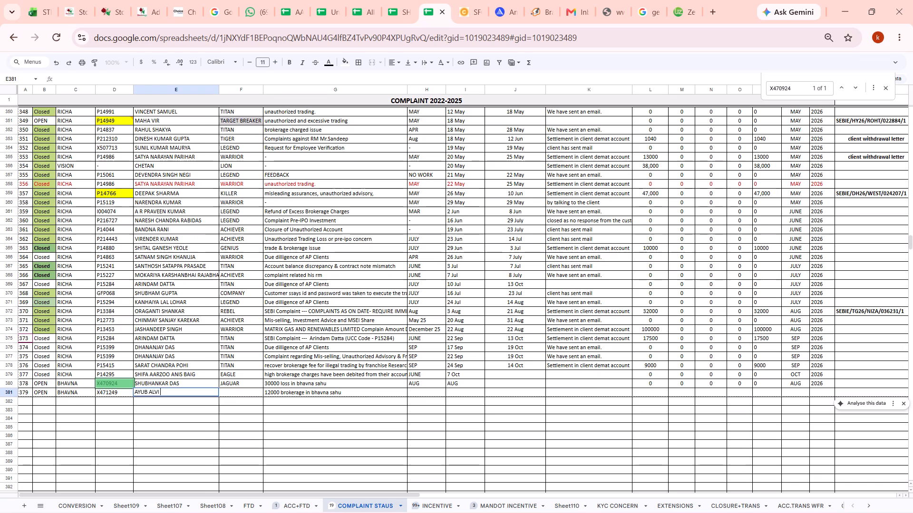
# Enter the team REBEL in cell F381.
pyautogui.press('Tab')
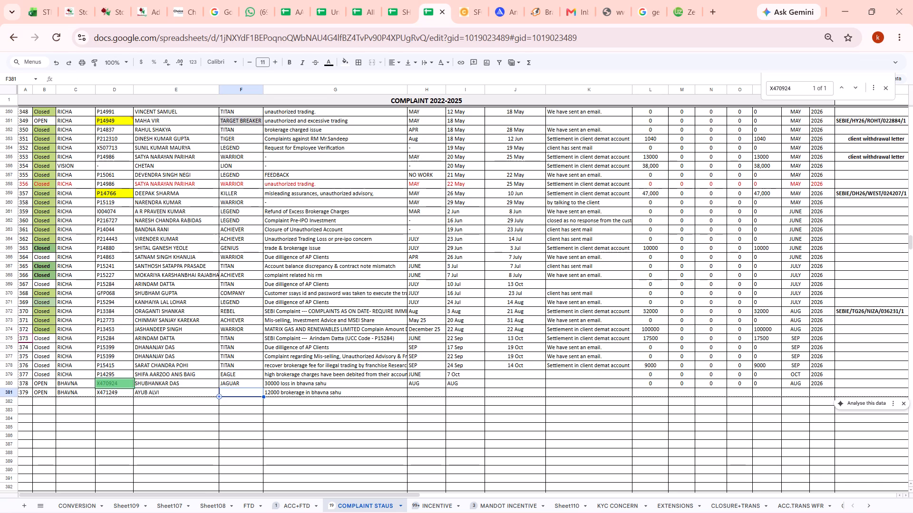
pyautogui.write('REB')
pyautogui.press('Right')
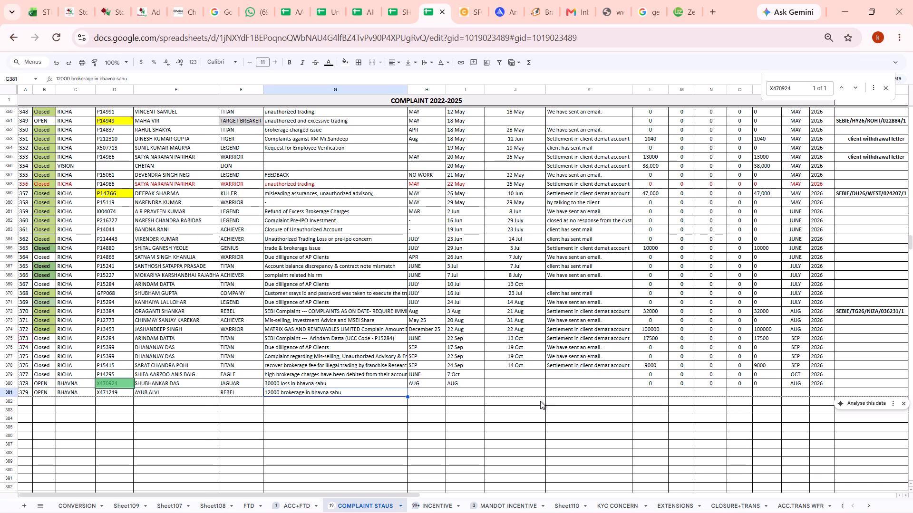
# Check the 12000-brokerage complaint's work month on the portal and copy the entries of H380:S380 into row 381 from column H.
pyautogui.click(69, 0)
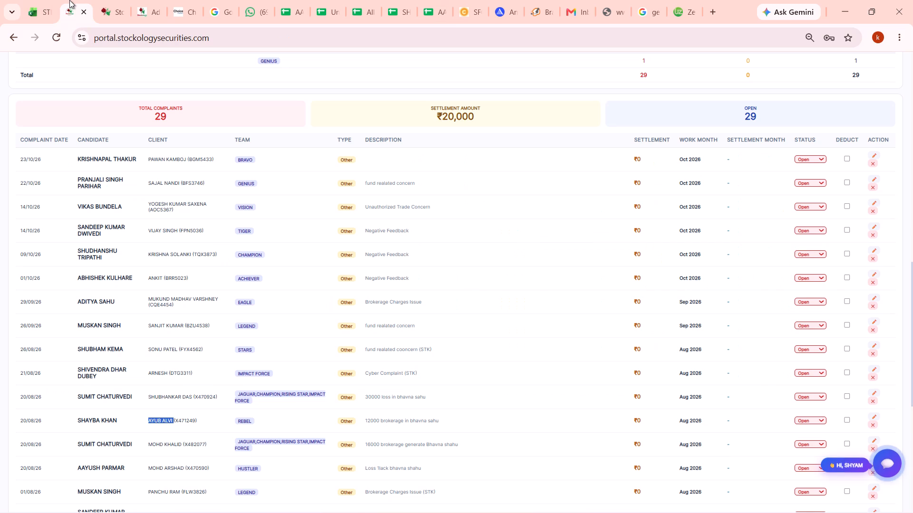
pyautogui.moveTo(360, 418); pyautogui.dragTo(706, 408)
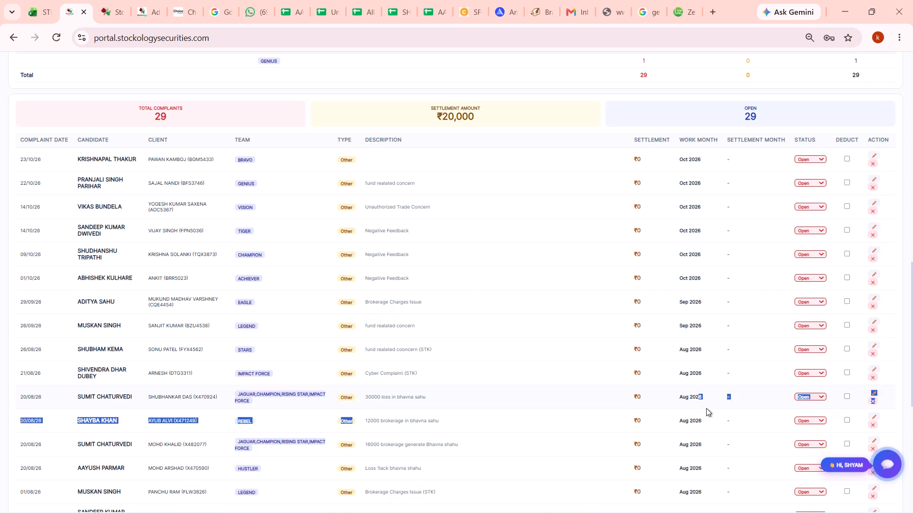
pyautogui.moveTo(706, 408); pyautogui.dragTo(729, 429)
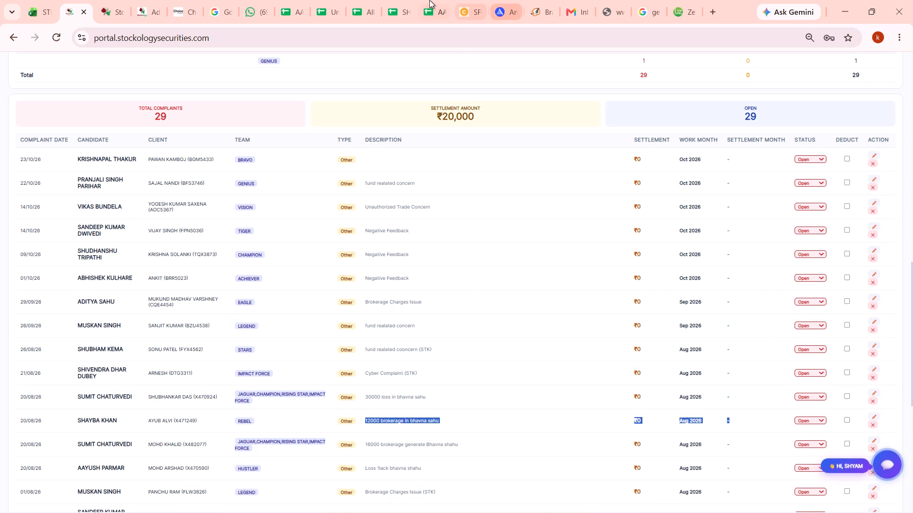
pyautogui.click(429, 0)
pyautogui.moveTo(414, 385); pyautogui.dragTo(533, 380)
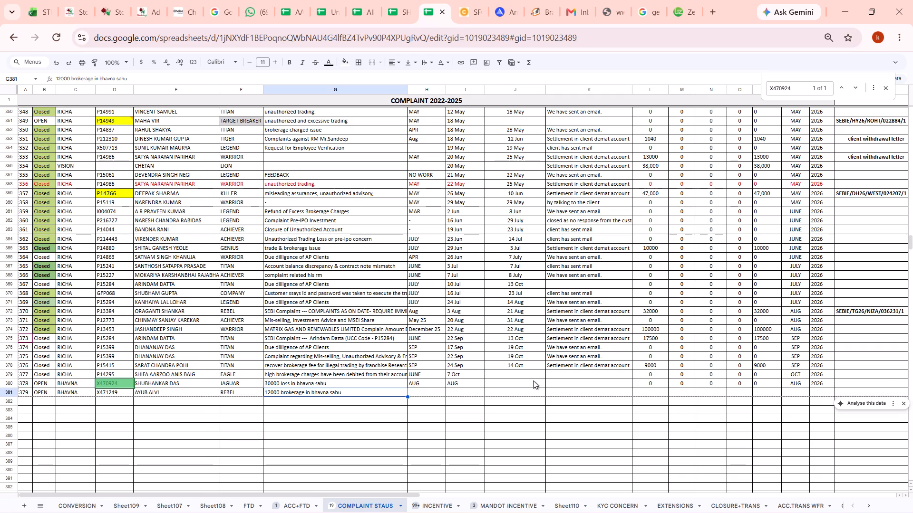
pyautogui.moveTo(533, 380); pyautogui.dragTo(873, 387)
pyautogui.hotkey('ctrl', 'c')
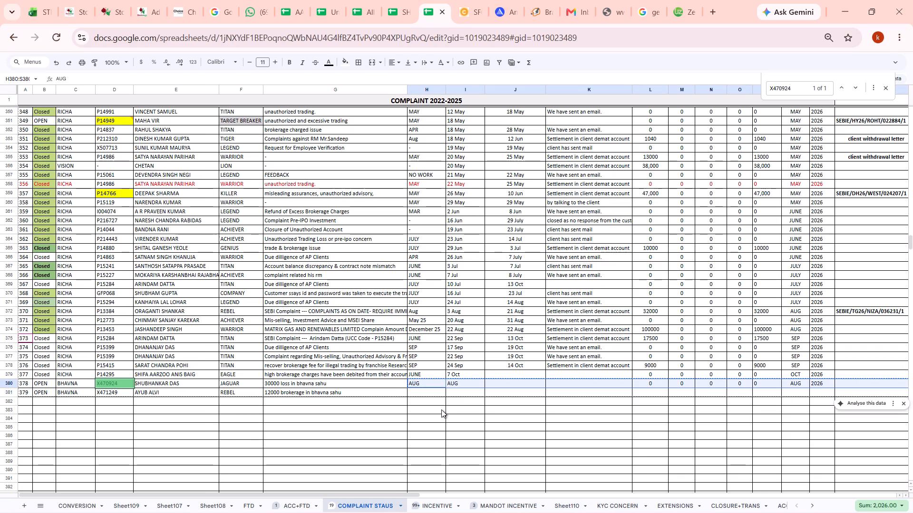
pyautogui.click(427, 392)
pyautogui.hotkey('ctrl', 'v')
# Copy the client code of the portal's 16000-brokerage complaint dated 20/08/26 into cell D382.
pyautogui.click(190, 404)
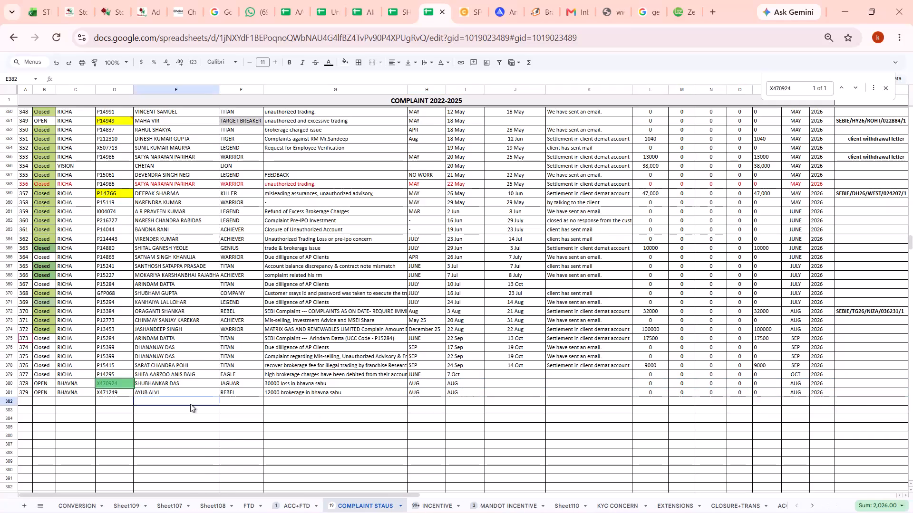
pyautogui.click(87, 0)
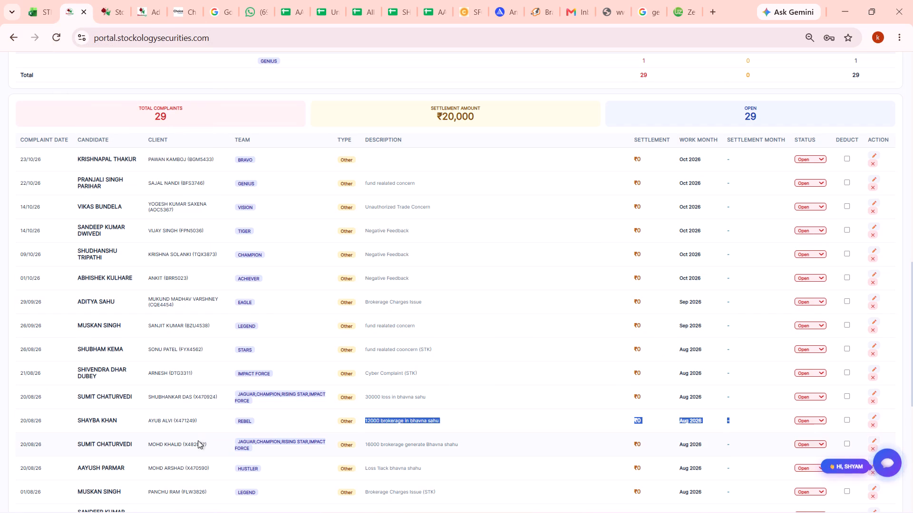
pyautogui.doubleClick(196, 444)
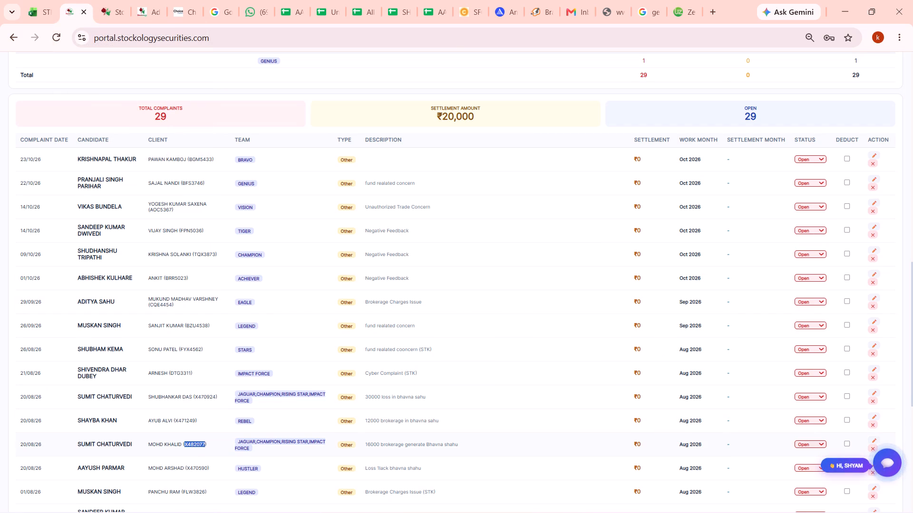
pyautogui.hotkey('ctrl', 'c')
pyautogui.click(434, 0)
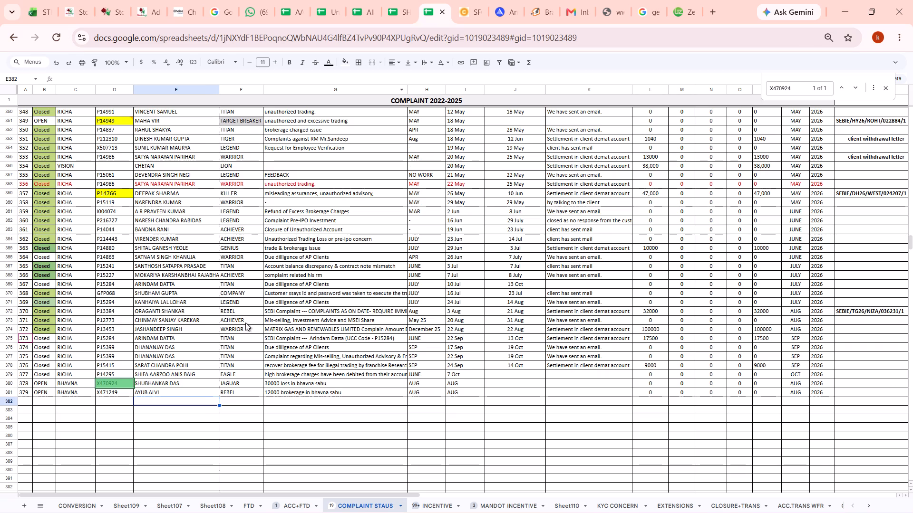
pyautogui.doubleClick(114, 400)
pyautogui.hotkey('ctrl', 'v')
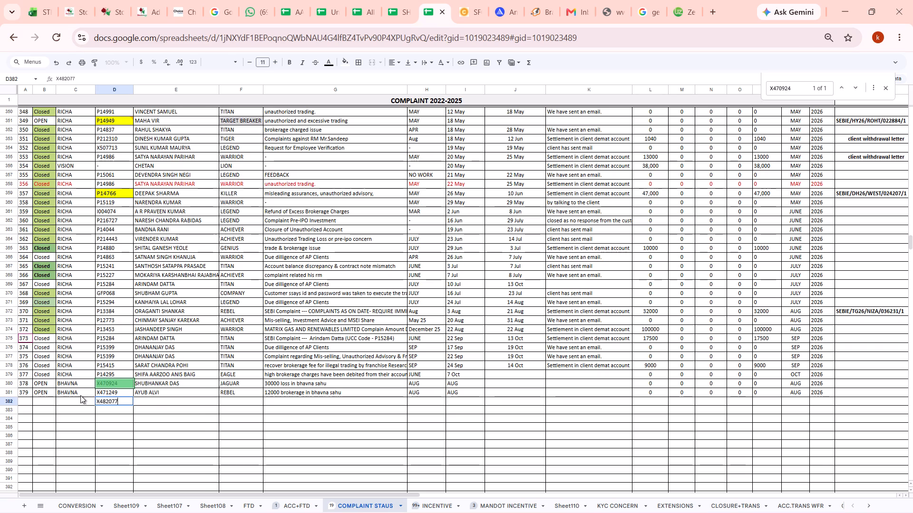
# Copy the serial number, OPEN status and BHAVNA entry from A381:C381 into A382:C382.
pyautogui.moveTo(69, 393); pyautogui.dragTo(18, 396)
pyautogui.hotkey('ctrl', 'c')
pyautogui.click(26, 403)
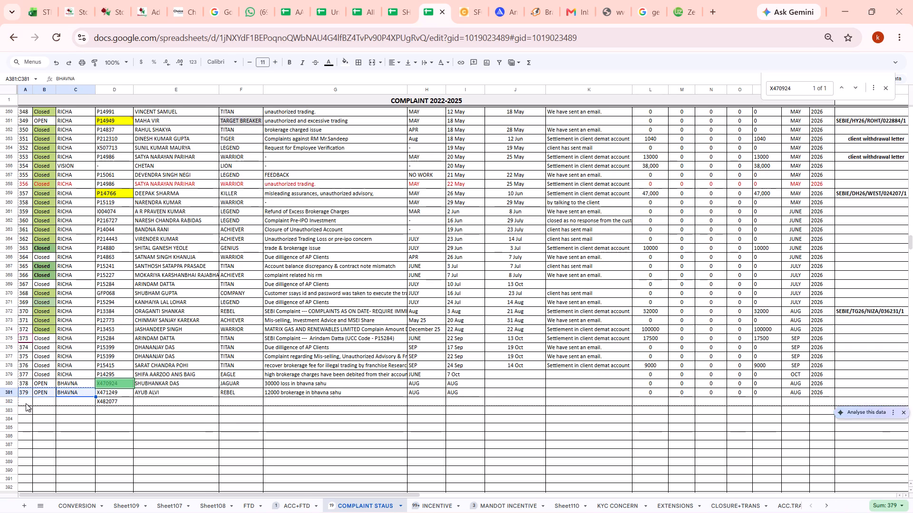
pyautogui.hotkey('ctrl', 'v')
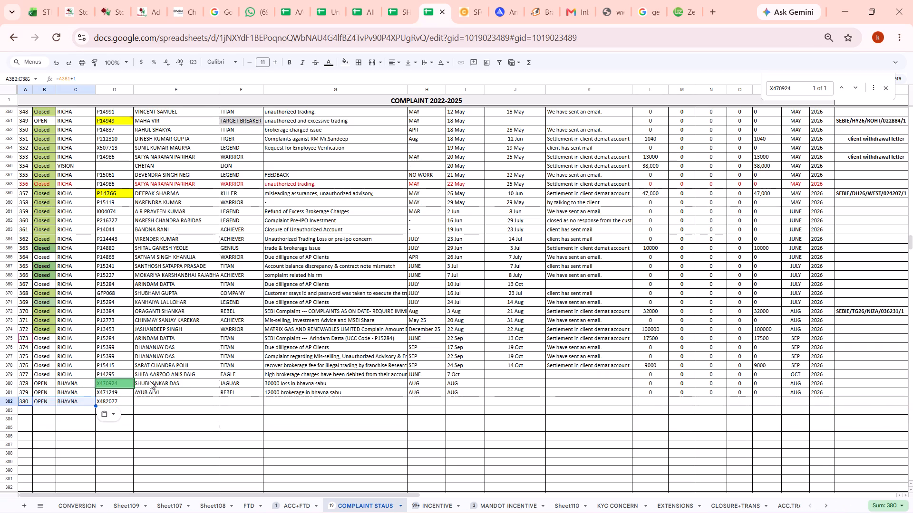
# Copy the client name of the portal's 16000-brokerage complaint, without the client code, into cell E382.
pyautogui.click(69, 0)
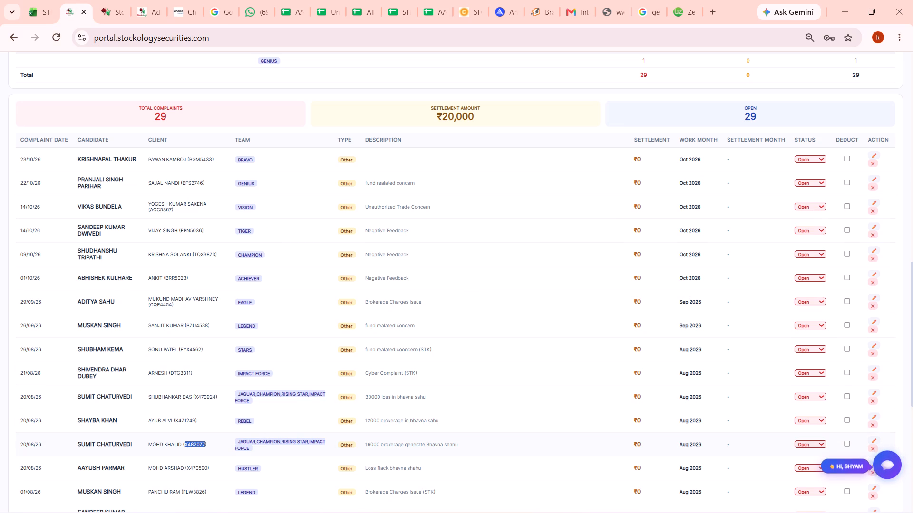
pyautogui.moveTo(149, 443); pyautogui.dragTo(182, 445)
pyautogui.moveTo(182, 445); pyautogui.dragTo(182, 446)
pyautogui.hotkey('ctrl', 'c')
pyautogui.click(444, 0)
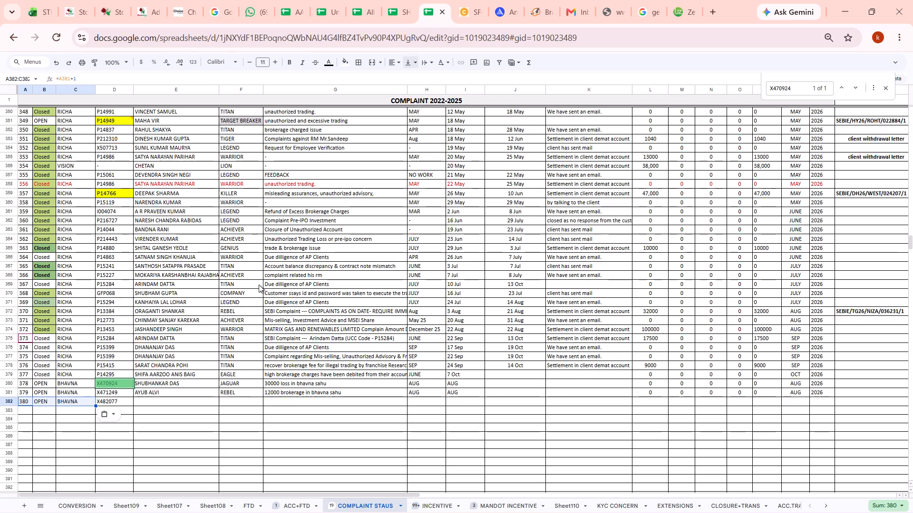
pyautogui.tripleClick(157, 403)
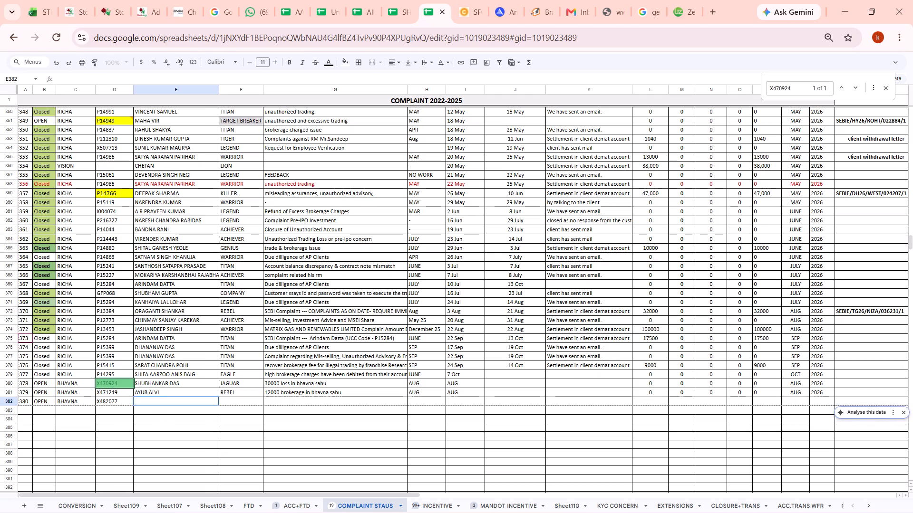
pyautogui.hotkey('ctrl', 'v')
# Check the 16000-brokerage complaint's team on the portal and copy JAGUAR from cell F380 into F382.
pyautogui.click(235, 392)
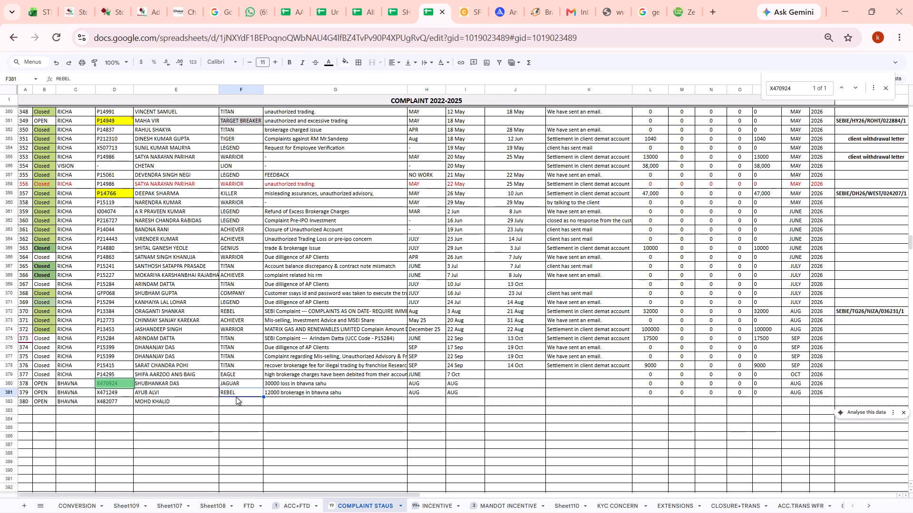
pyautogui.click(236, 402)
pyautogui.click(74, 9)
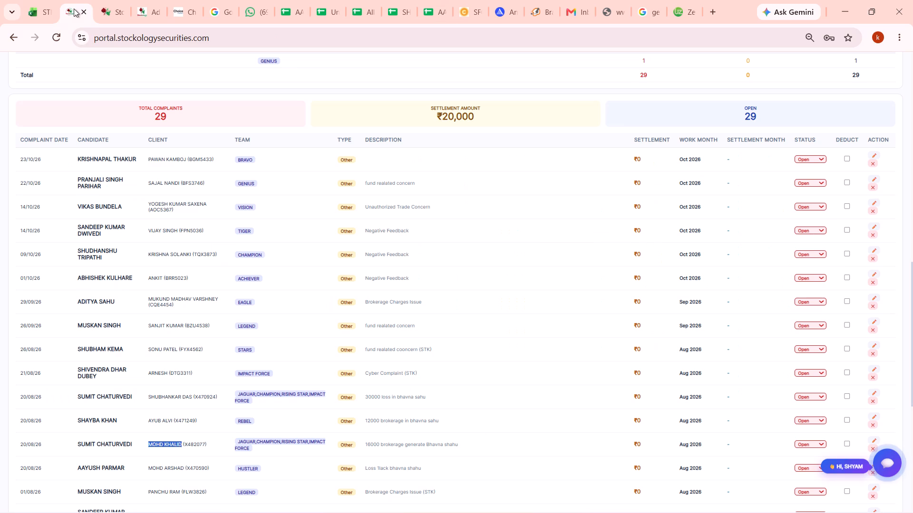
pyautogui.click(447, 0)
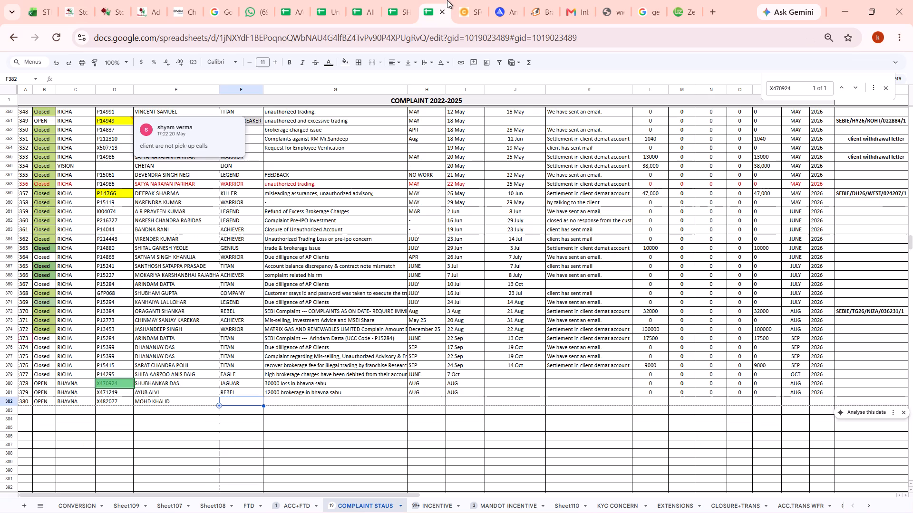
pyautogui.click(247, 383)
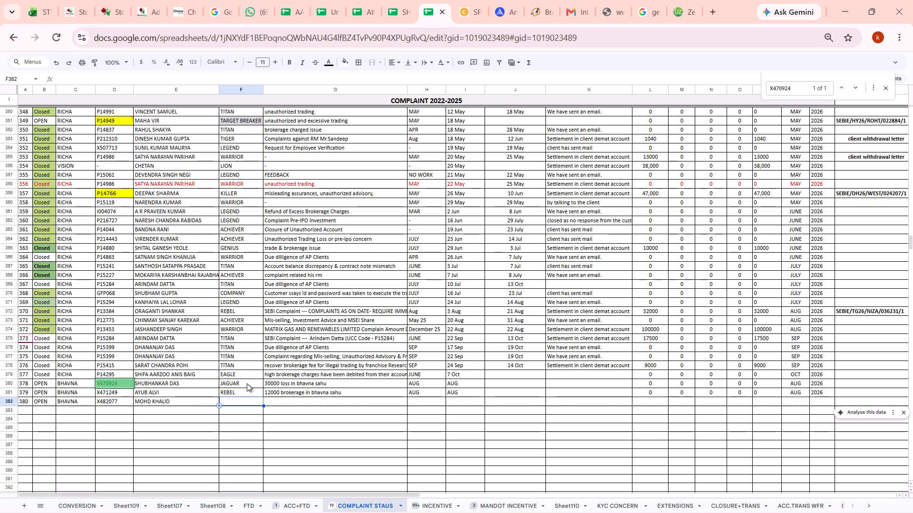
pyautogui.hotkey('ctrl', 'c')
pyautogui.click(243, 400)
pyautogui.hotkey('ctrl', 'v')
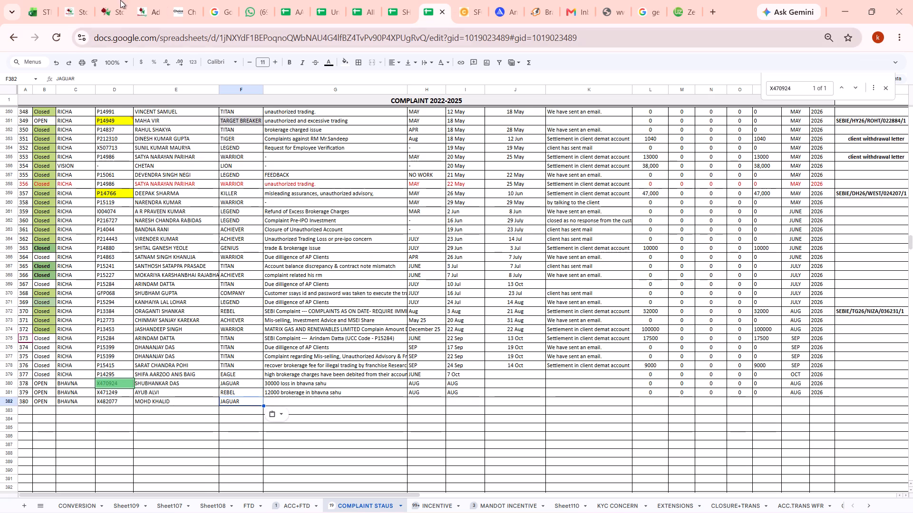
# Copy the description of the portal's 16000-brokerage complaint into cell G382 of the COMPLAINT STAUS sheet.
pyautogui.click(80, 0)
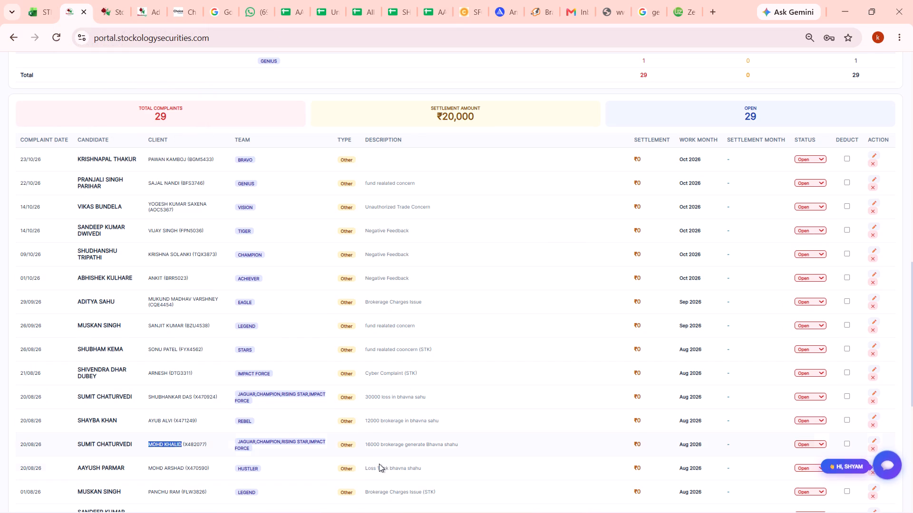
pyautogui.moveTo(361, 445); pyautogui.dragTo(464, 439)
pyautogui.hotkey('ctrl', 'c')
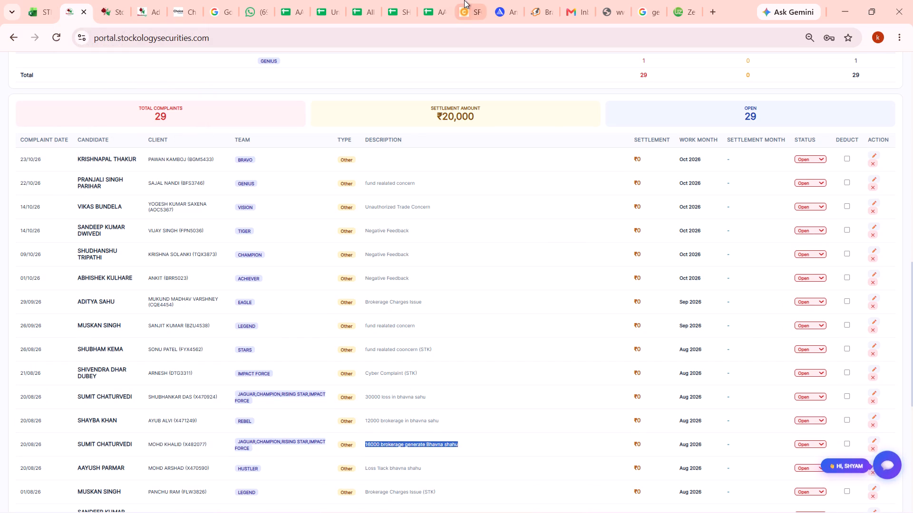
pyautogui.click(437, 0)
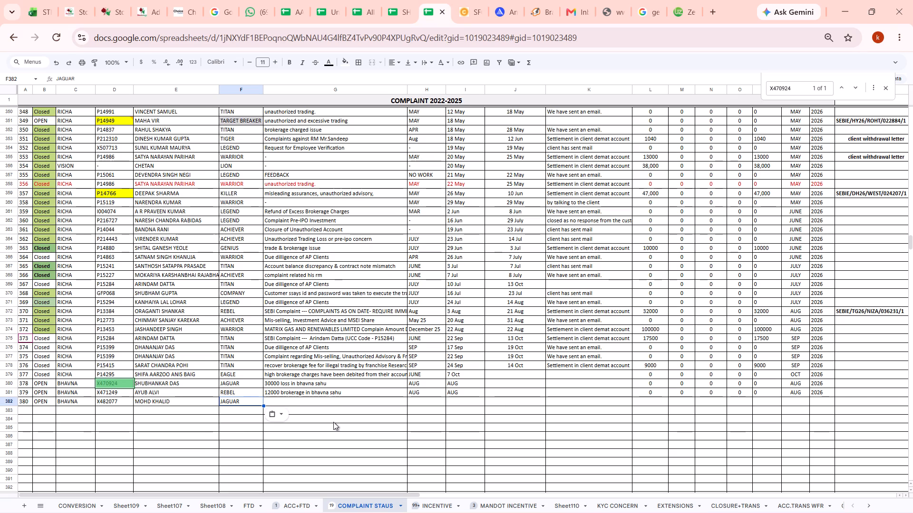
pyautogui.press('Right')
pyautogui.hotkey('ctrl', 'v')
pyautogui.press('Up')
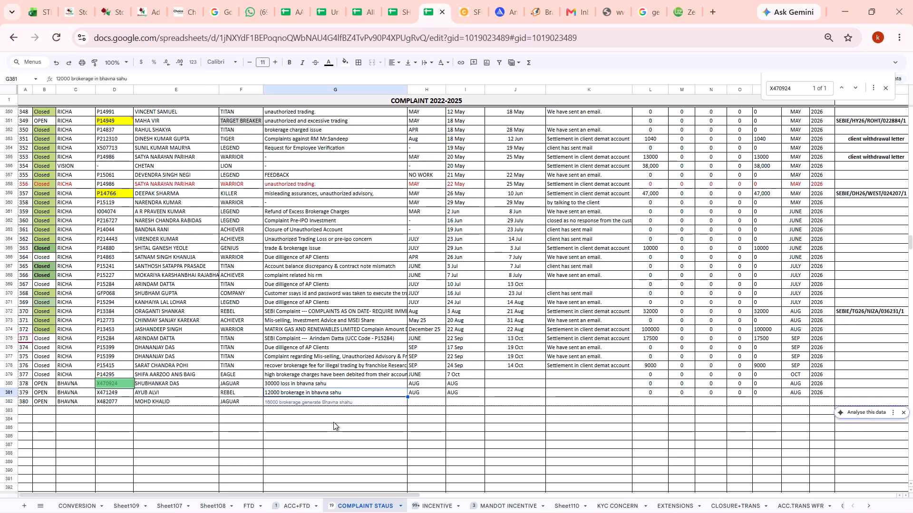
pyautogui.hotkey('ctrl', 'z')
pyautogui.doubleClick(327, 406)
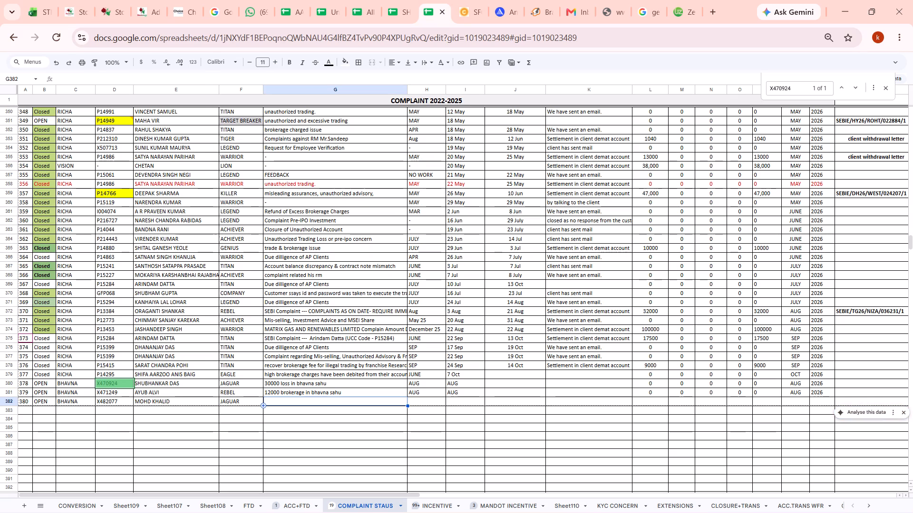
pyautogui.doubleClick(329, 405)
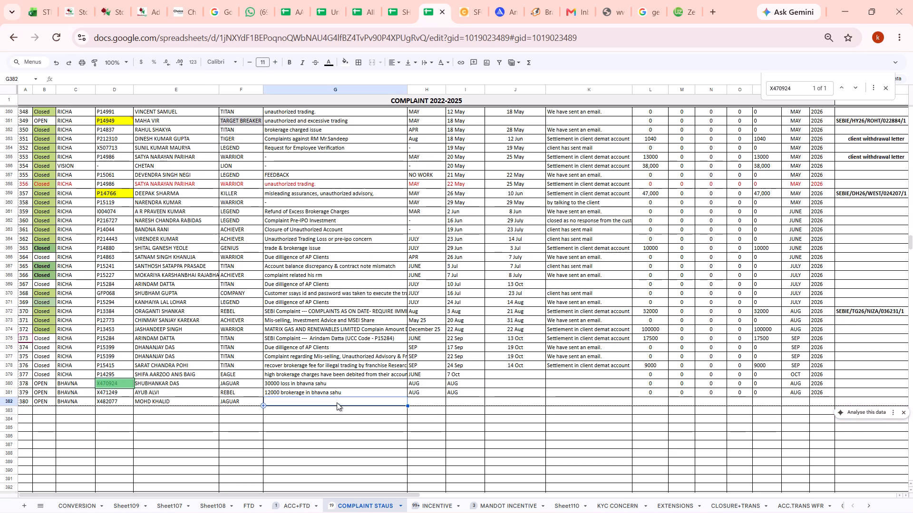
pyautogui.tripleClick(338, 402)
pyautogui.hotkey('ctrl', 'v')
pyautogui.press('Right')
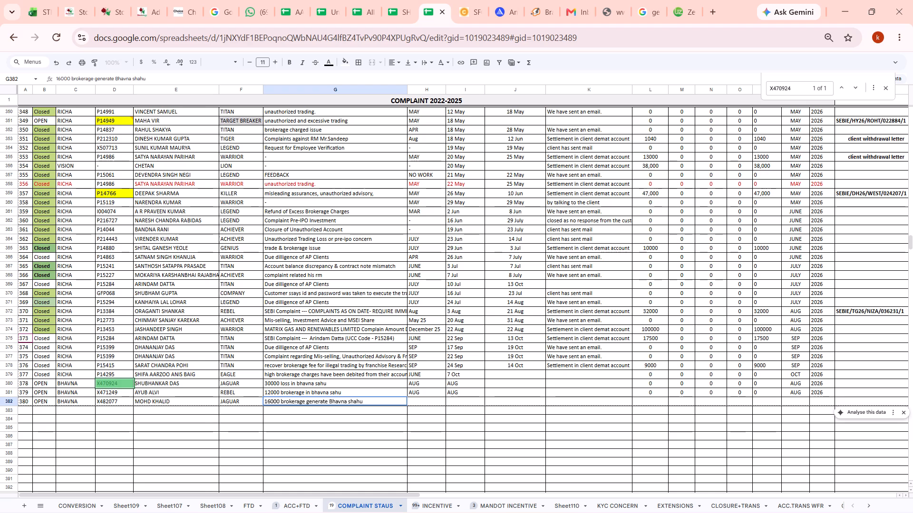
pyautogui.press('Tab')
# Copy the AUG months, zero amounts and year 2026 from H381:R381 into H382:R382.
pyautogui.press('Up')
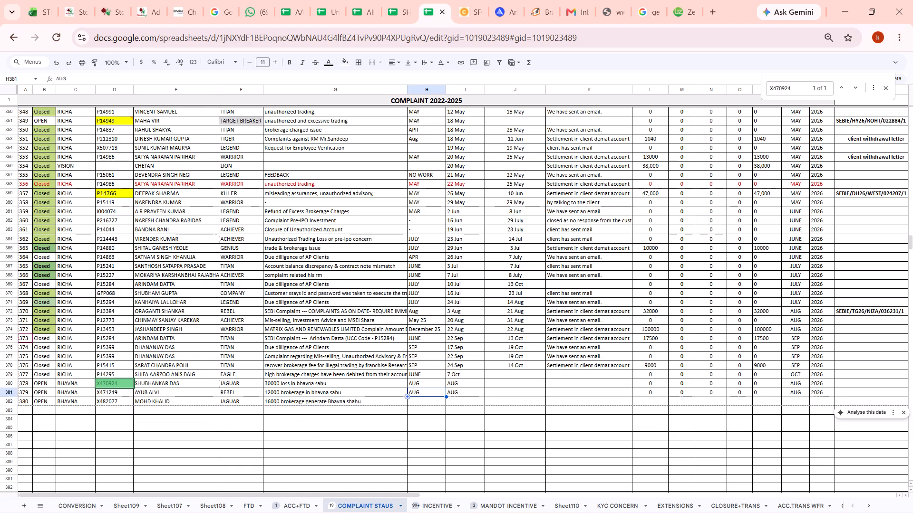
pyautogui.hotkey('ctrl', 'shift', 'Right')
pyautogui.hotkey('ctrl', 'shift', 'Right')
pyautogui.hotkey('ctrl', 'shift', 'Right')
pyautogui.hotkey('ctrl', 'c')
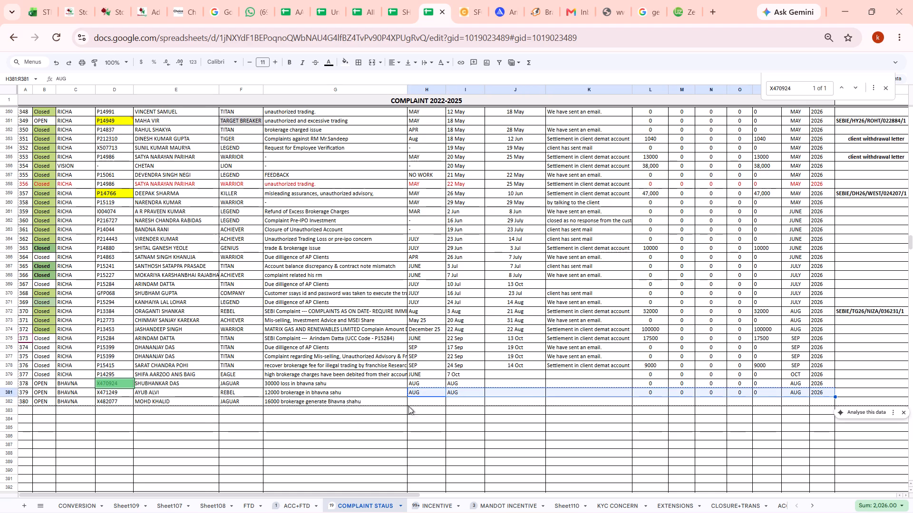
pyautogui.click(416, 401)
pyautogui.hotkey('ctrl', 'v')
pyautogui.click(321, 397)
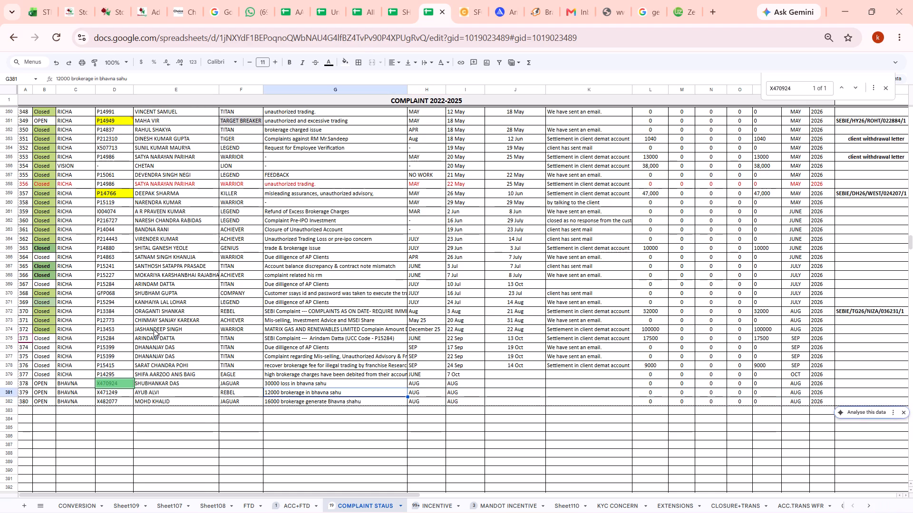
# Repeat the search for the client code already in the find box on the workbook's Complaint sheet.
pyautogui.click(28, 0)
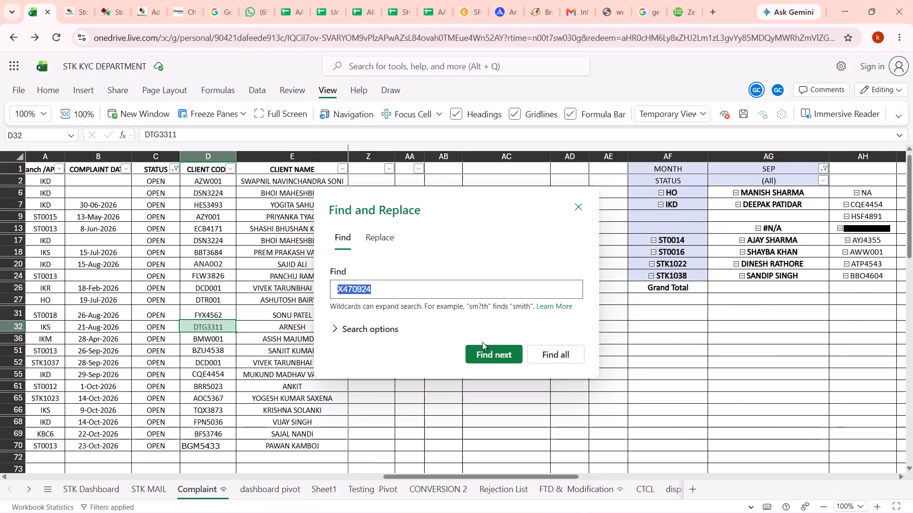
pyautogui.click(484, 354)
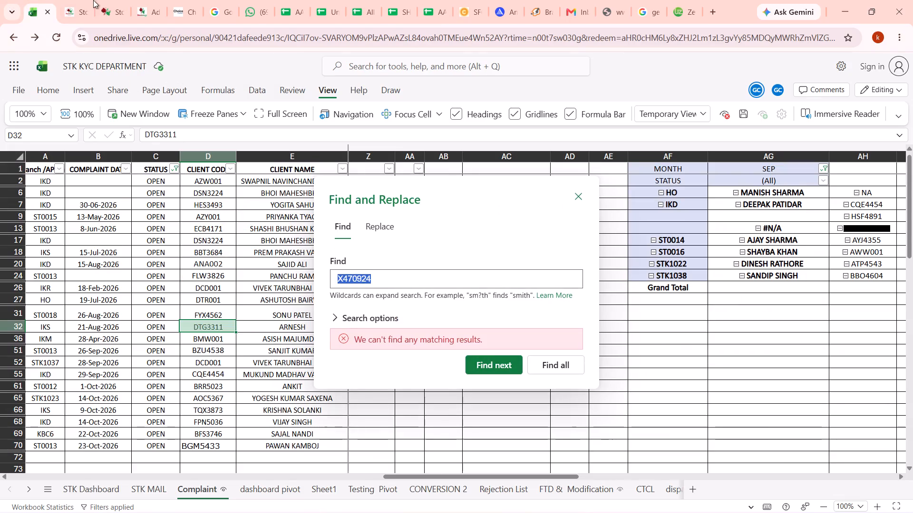
# Copy the client code of the portal's HUSTLER-team loss complaint dated 20/08/26 into cell D383.
pyautogui.click(74, 0)
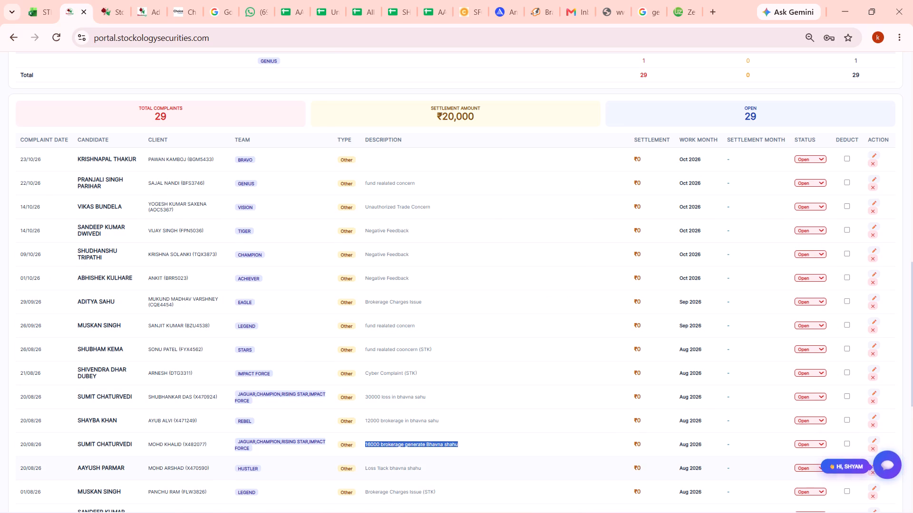
pyautogui.doubleClick(198, 469)
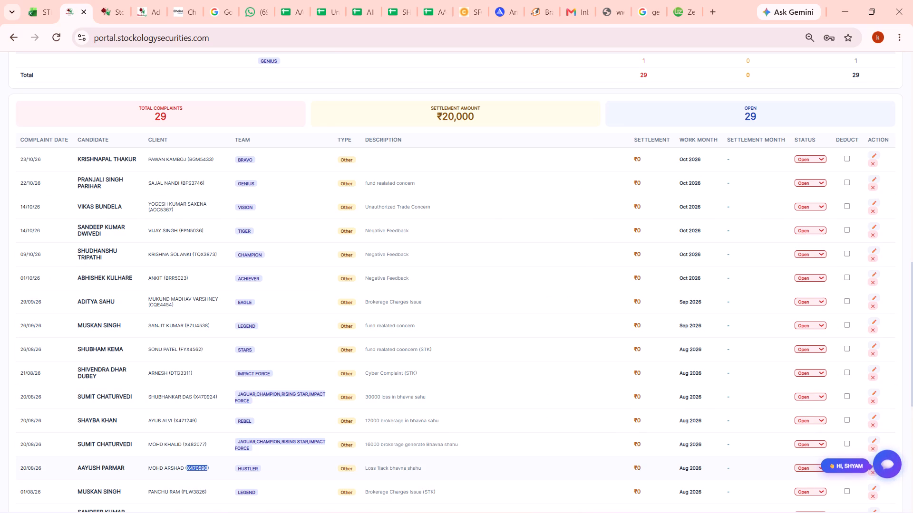
pyautogui.hotkey('ctrl', 'c')
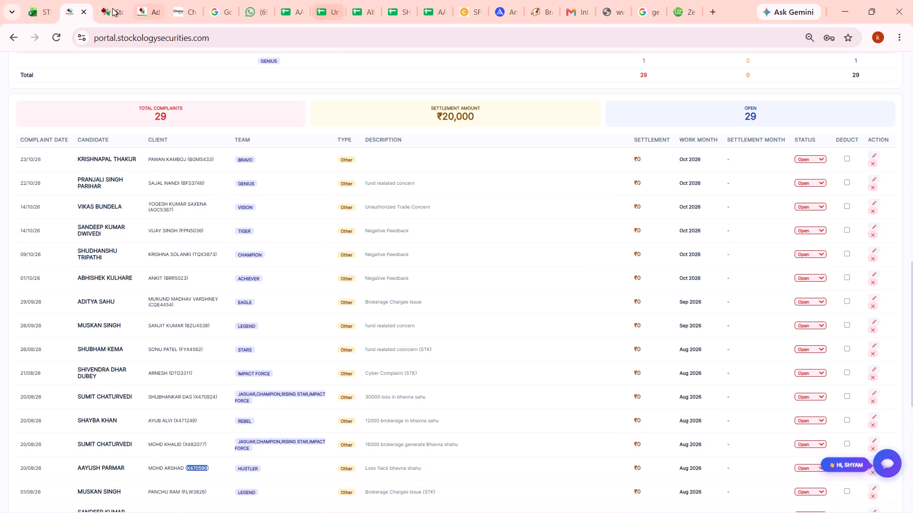
pyautogui.click(439, 0)
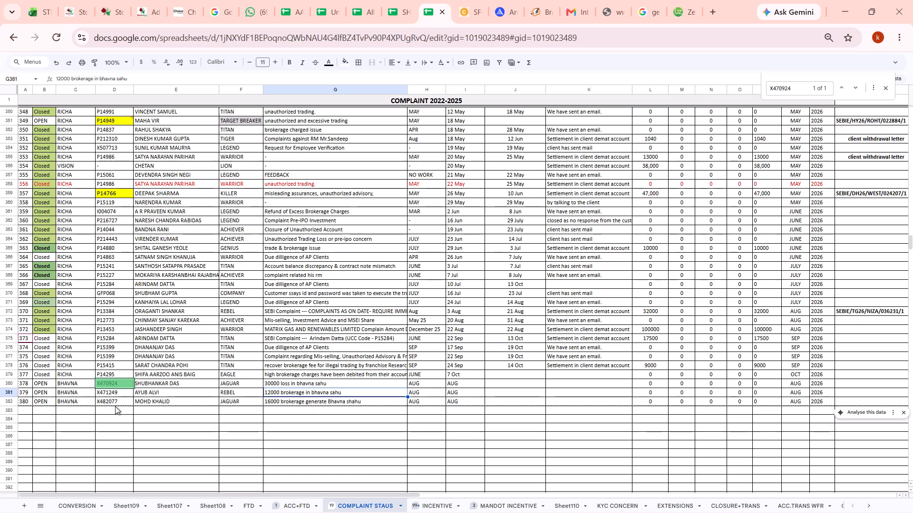
pyautogui.doubleClick(113, 409)
pyautogui.hotkey('ctrl', 'v')
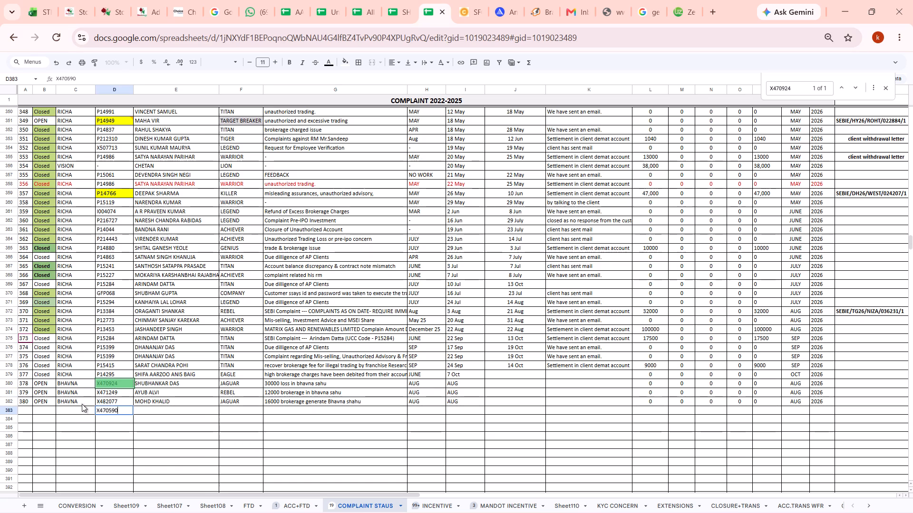
# Copy the serial number, OPEN status and BHAVNA entry from A382:C382 into A383:C383.
pyautogui.click(75, 400)
pyautogui.hotkey('ctrl', 'shift', 'Left')
pyautogui.hotkey('ctrl', 'c')
pyautogui.hotkey('ctrl', 'Left')
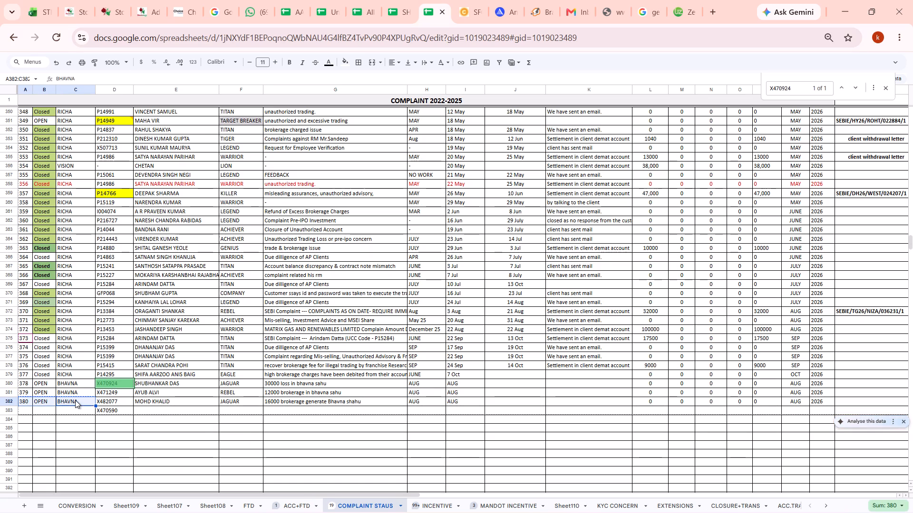
pyautogui.press('Down')
pyautogui.hotkey('ctrl', 'v')
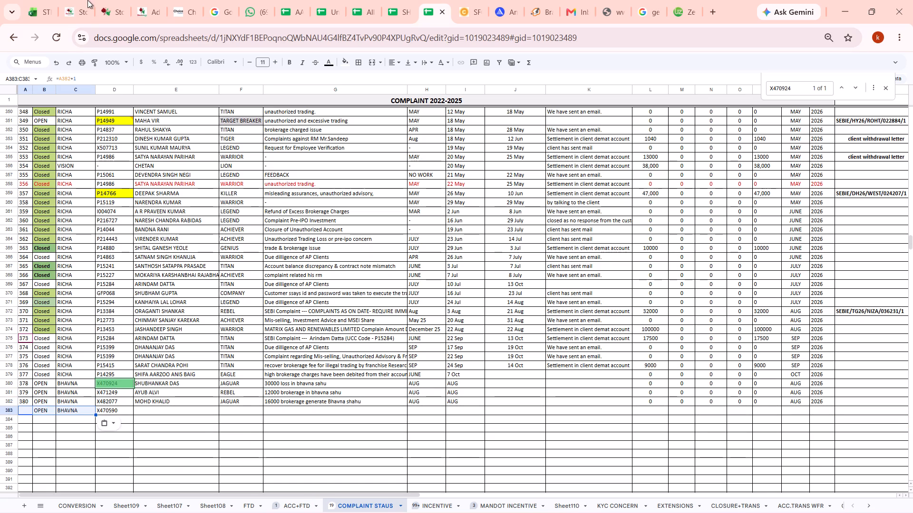
# Copy the client name of the portal's HUSTLER-team loss complaint, without the client code, into cell E383.
pyautogui.click(80, 0)
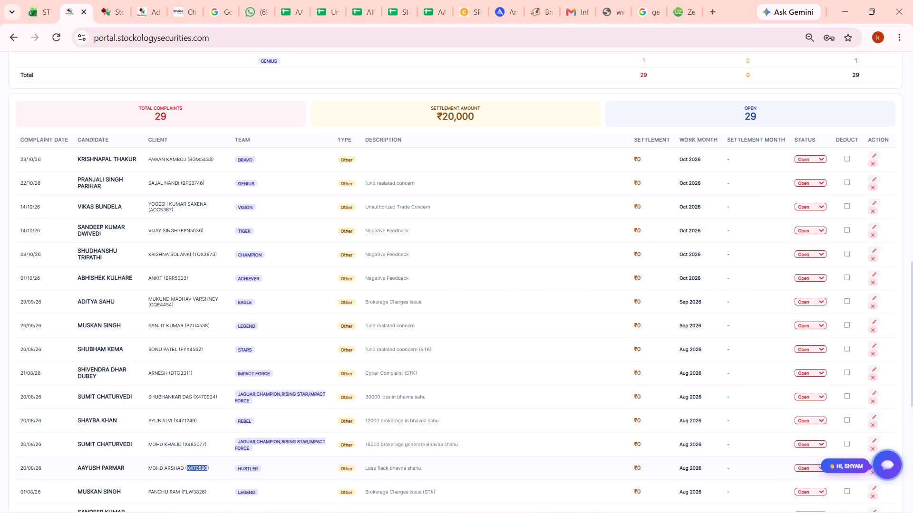
pyautogui.moveTo(149, 469); pyautogui.dragTo(173, 472)
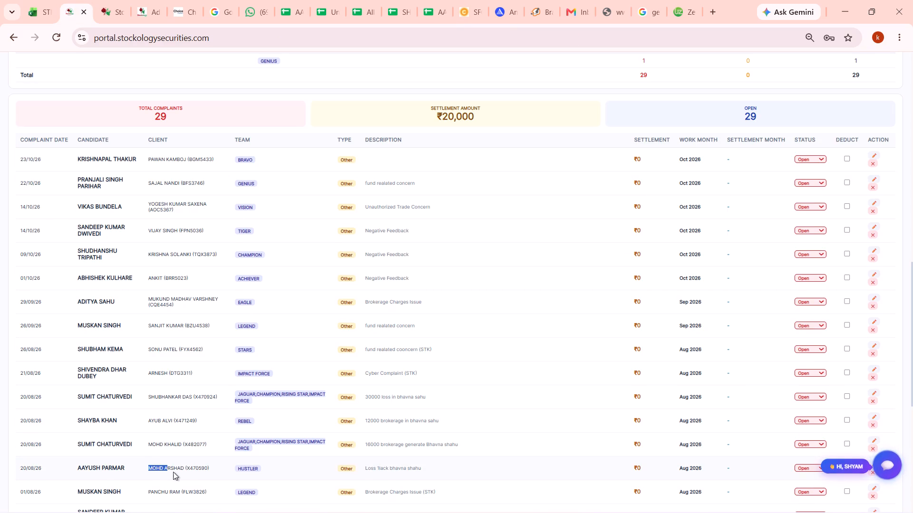
pyautogui.moveTo(173, 472); pyautogui.dragTo(186, 473)
pyautogui.hotkey('ctrl', 'c')
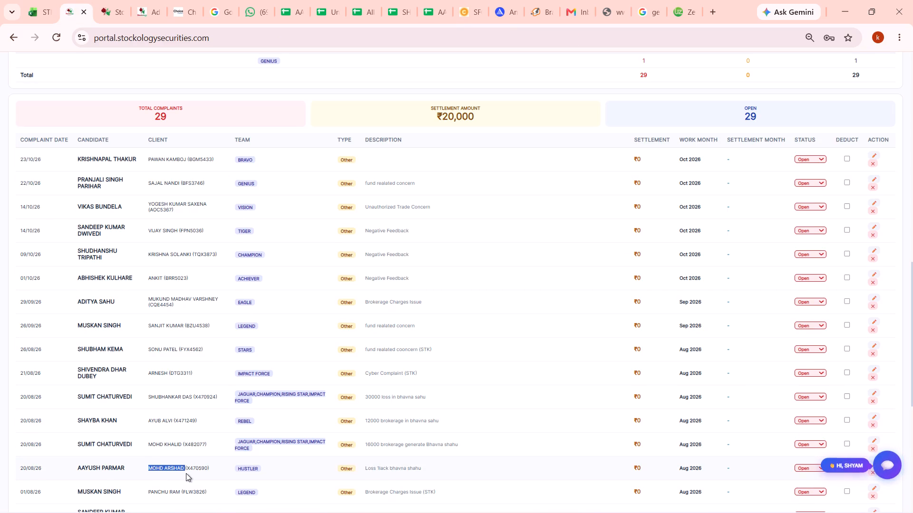
pyautogui.click(421, 0)
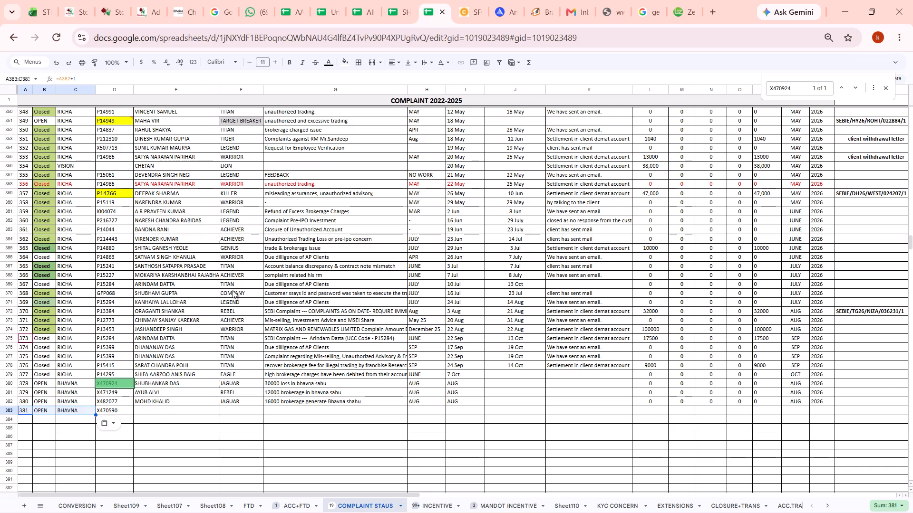
pyautogui.doubleClick(170, 411)
pyautogui.hotkey('ctrl', 'v')
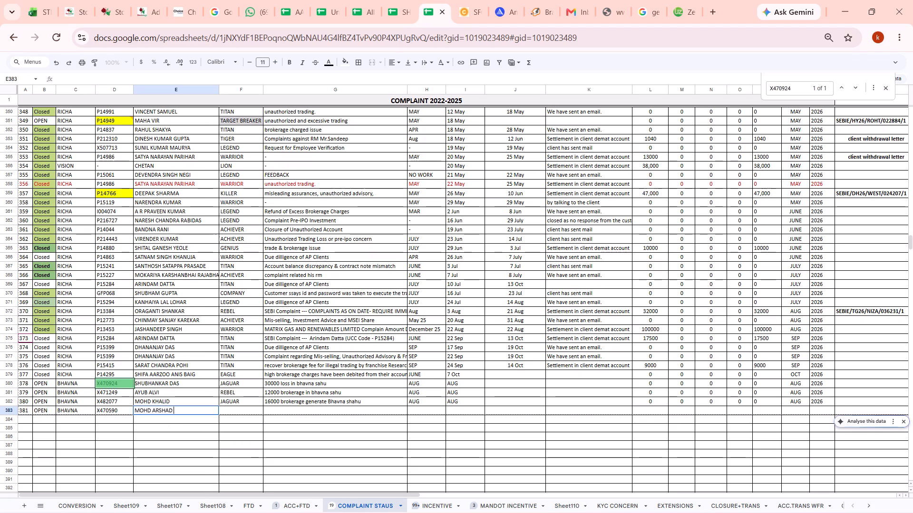
# Enter HUSTLER as the team in cell F383.
pyautogui.click(234, 408)
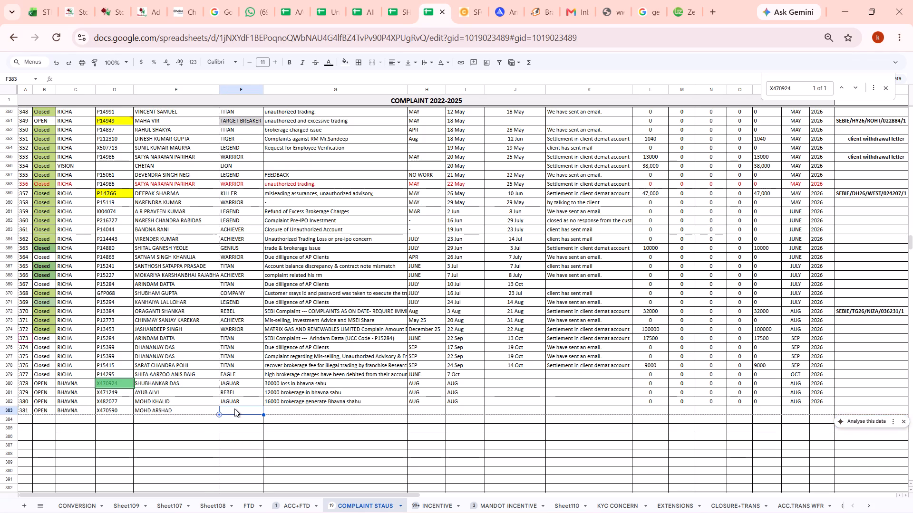
pyautogui.press('a')
pyautogui.press('BackSpace')
pyautogui.write('HU')
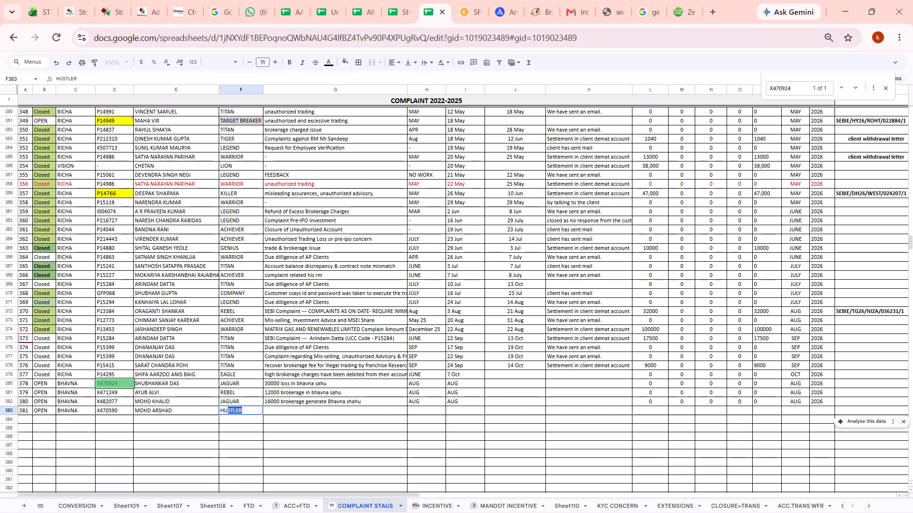
pyautogui.press('Right')
# Copy the description of the portal's HUSTLER-team loss complaint dated 20/08/26 into cell G383.
pyautogui.press('a')
pyautogui.press('BackSpace')
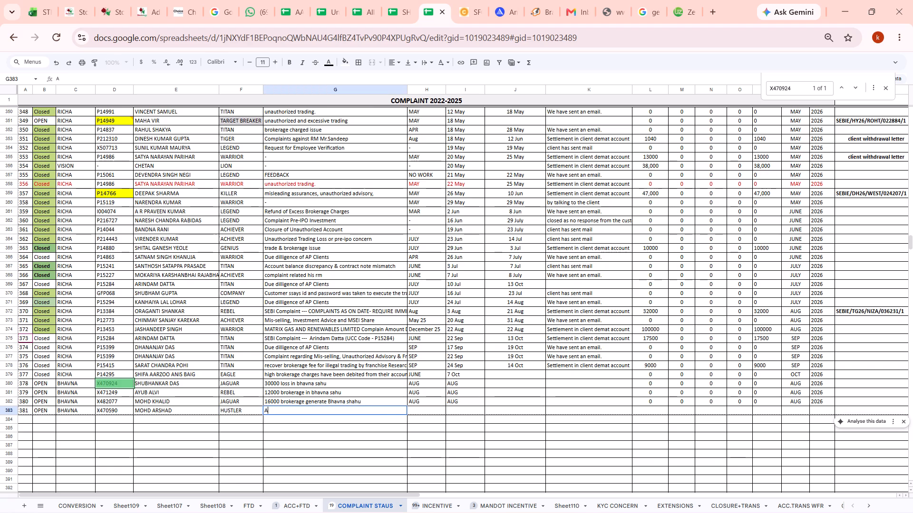
pyautogui.press('BackSpace')
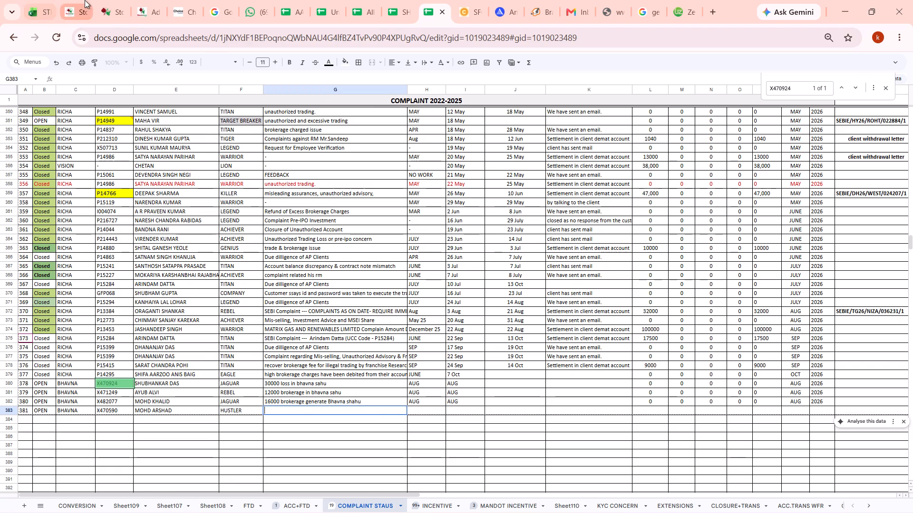
pyautogui.click(85, 0)
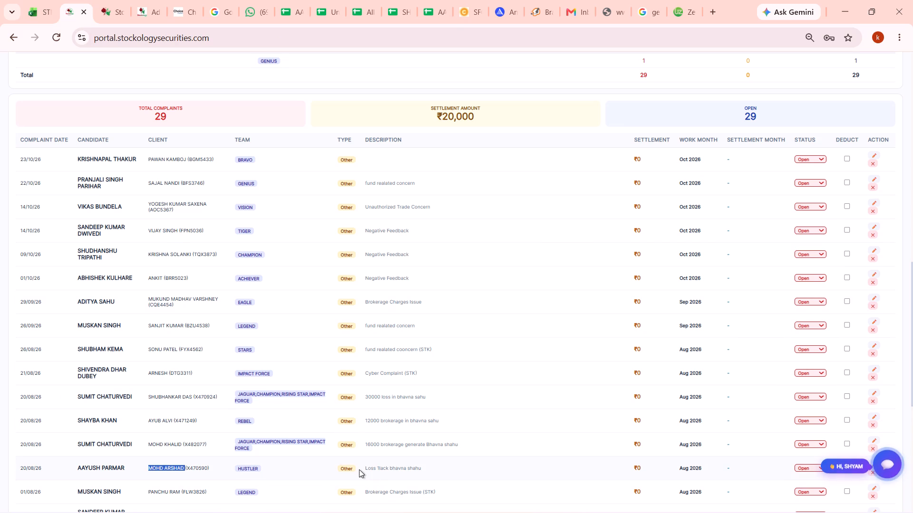
pyautogui.moveTo(359, 469); pyautogui.dragTo(433, 470)
pyautogui.hotkey('ctrl', 'c')
pyautogui.click(440, 0)
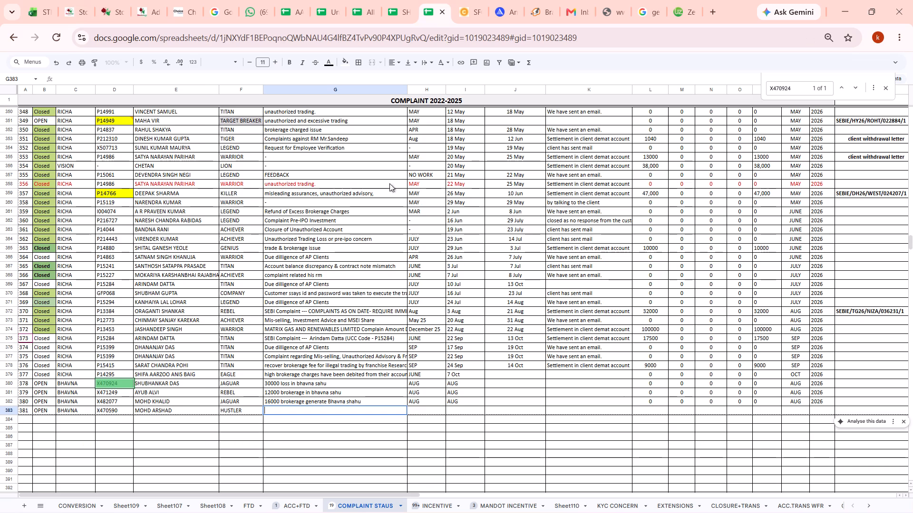
pyautogui.hotkey('ctrl', 'v')
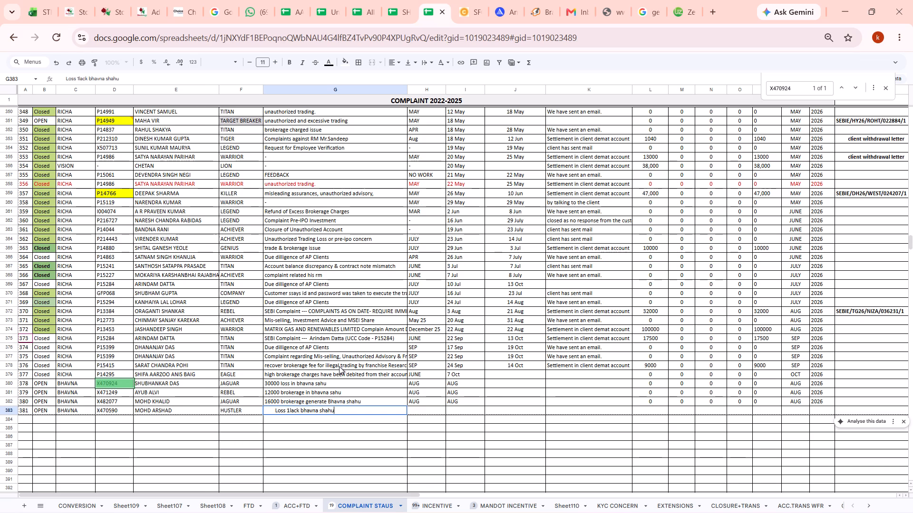
pyautogui.hotkey('ctrl', 'Left')
# Copy the month, date, settlement and year entries from H382:R382 into H383:R383.
pyautogui.click(464, 394)
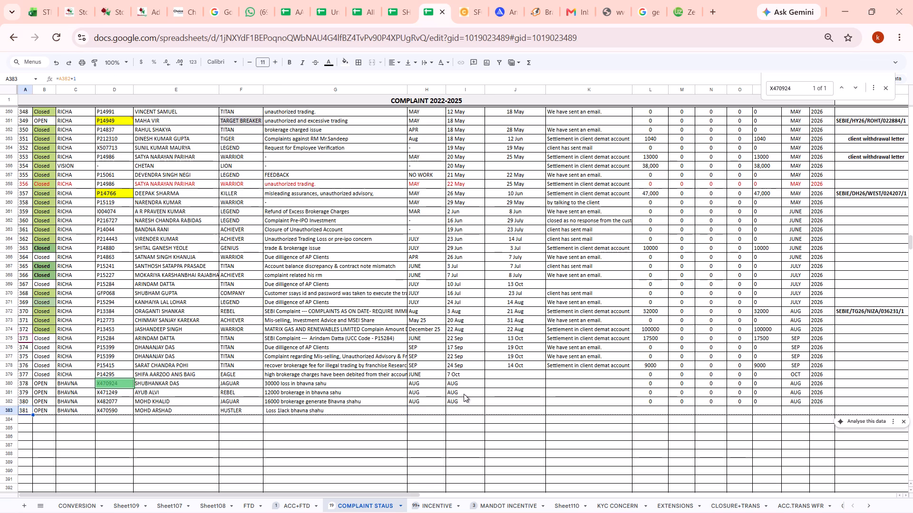
pyautogui.moveTo(417, 406); pyautogui.dragTo(826, 394)
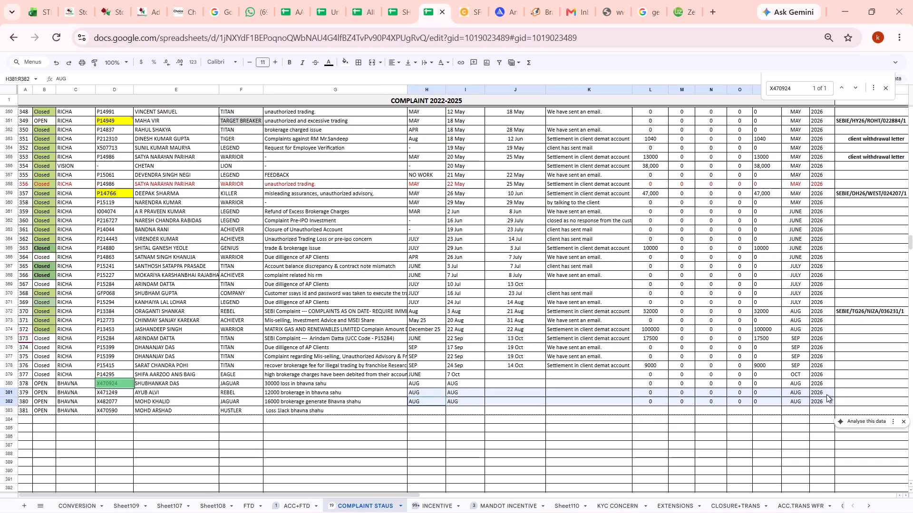
pyautogui.moveTo(826, 394); pyautogui.dragTo(824, 399)
pyautogui.hotkey('ctrl', 'c')
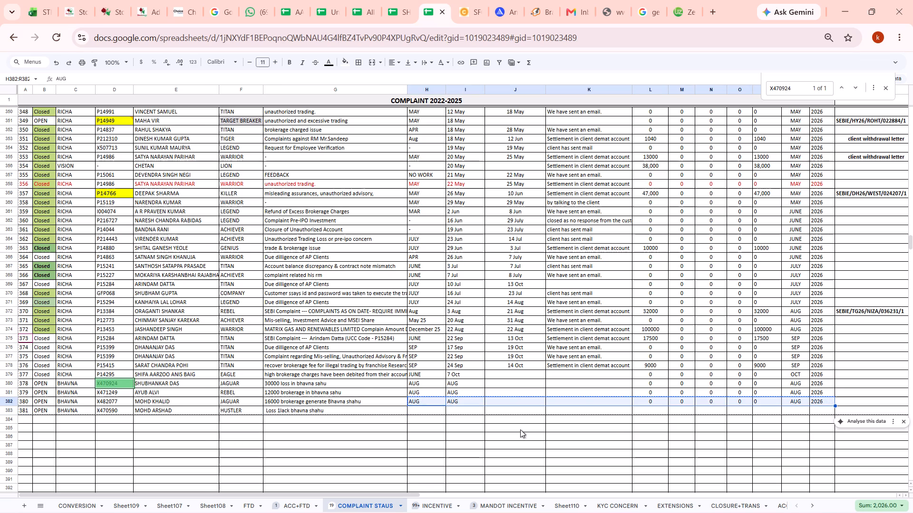
pyautogui.click(441, 410)
pyautogui.hotkey('ctrl', 'v')
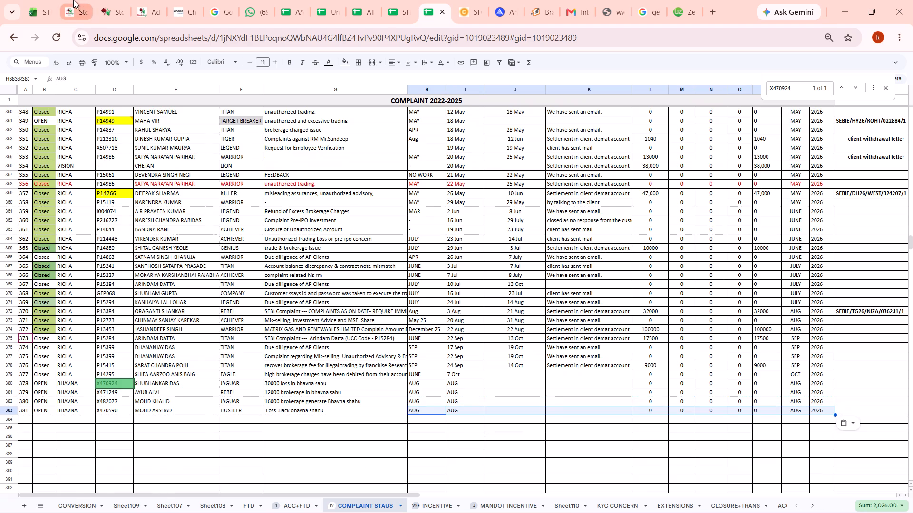
# Search the workbook's Complaint sheet for the client code of the portal's LEGEND-team complaint dated 01/08/26.
pyautogui.click(73, 0)
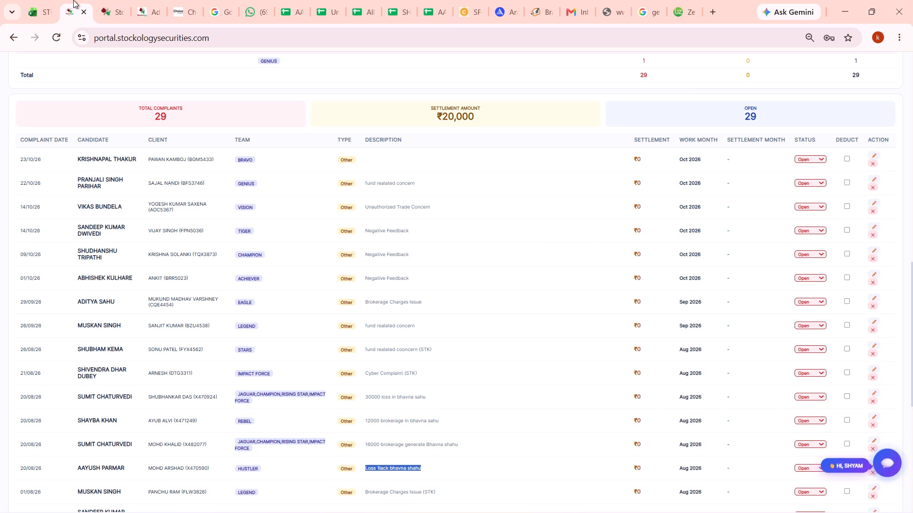
pyautogui.scroll(-2, 117, 206)
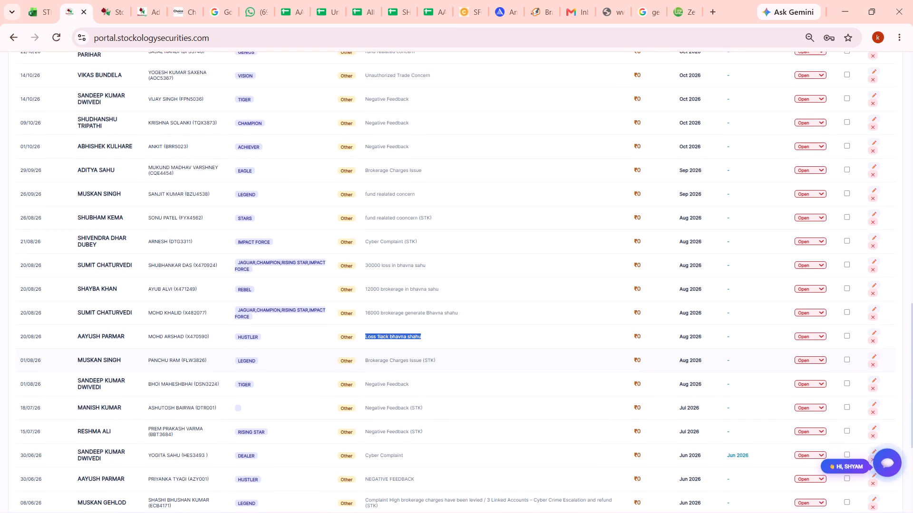
pyautogui.doubleClick(195, 362)
pyautogui.hotkey('ctrl', 'c')
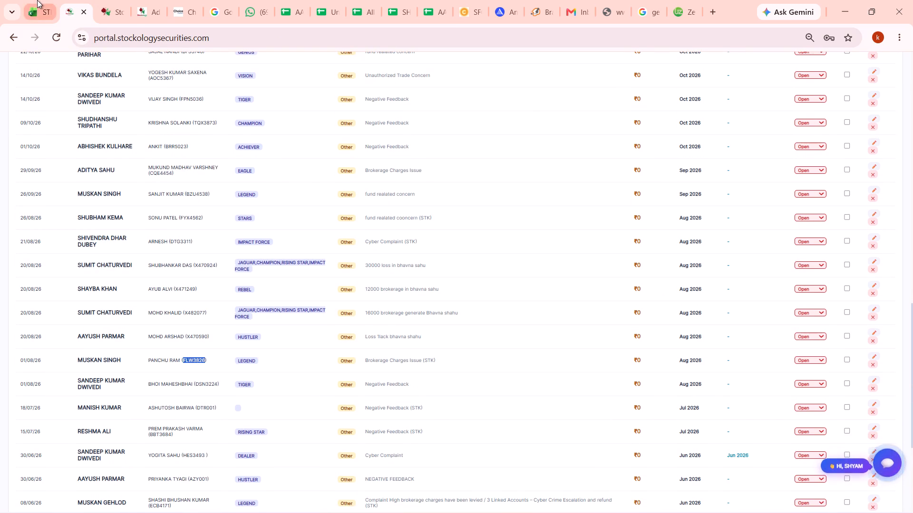
pyautogui.click(37, 0)
pyautogui.hotkey('ctrl', 'f')
pyautogui.hotkey('ctrl', 'v')
pyautogui.press('Return')
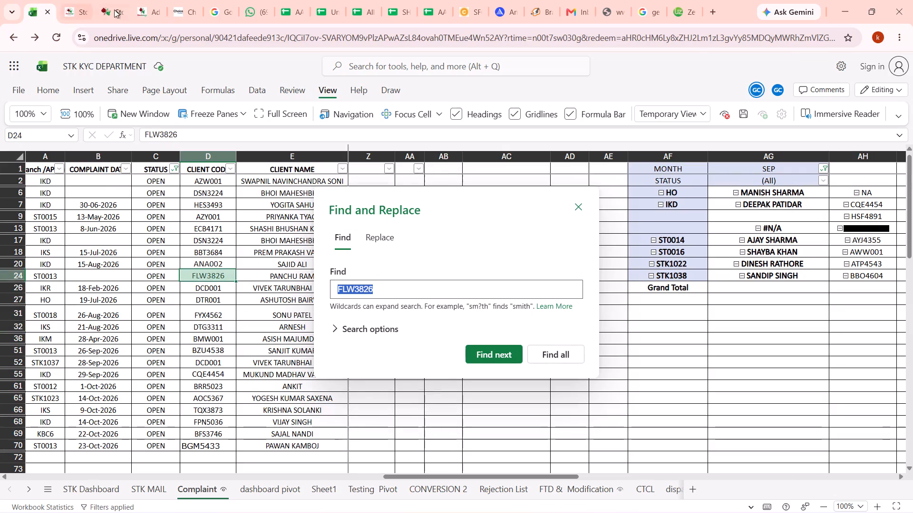
# Search the Complaint sheet for the client code of the portal's TIGER-team complaint dated 01/08/26.
pyautogui.click(73, 0)
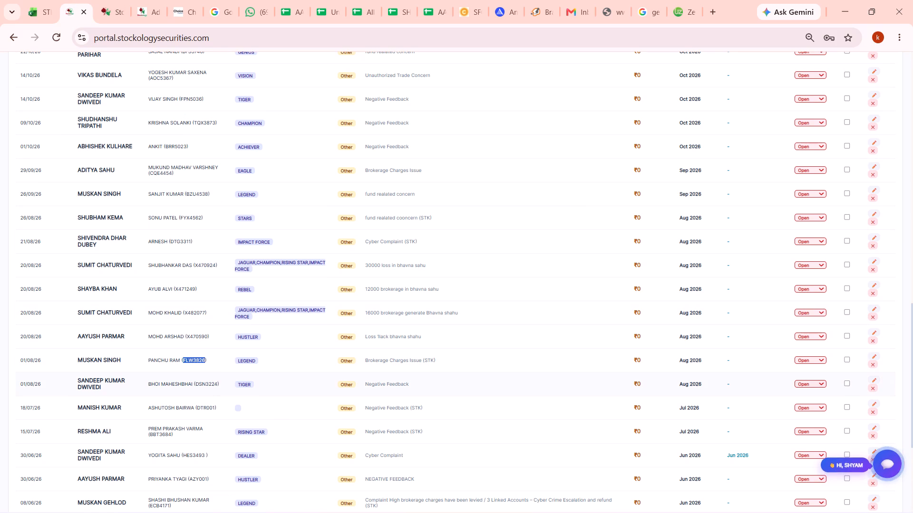
pyautogui.doubleClick(205, 384)
pyautogui.hotkey('ctrl', 'c')
pyautogui.click(41, 0)
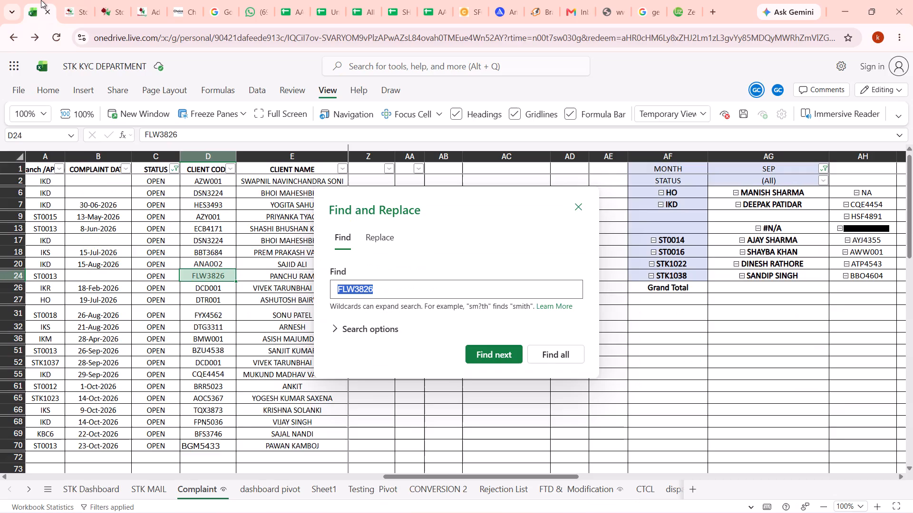
pyautogui.hotkey('ctrl', 'f')
pyautogui.hotkey('ctrl', 'v')
pyautogui.press('Return')
# Search the Complaint sheet for the client code of the portal's complaint dated 18/07/26, which has no team.
pyautogui.click(63, 0)
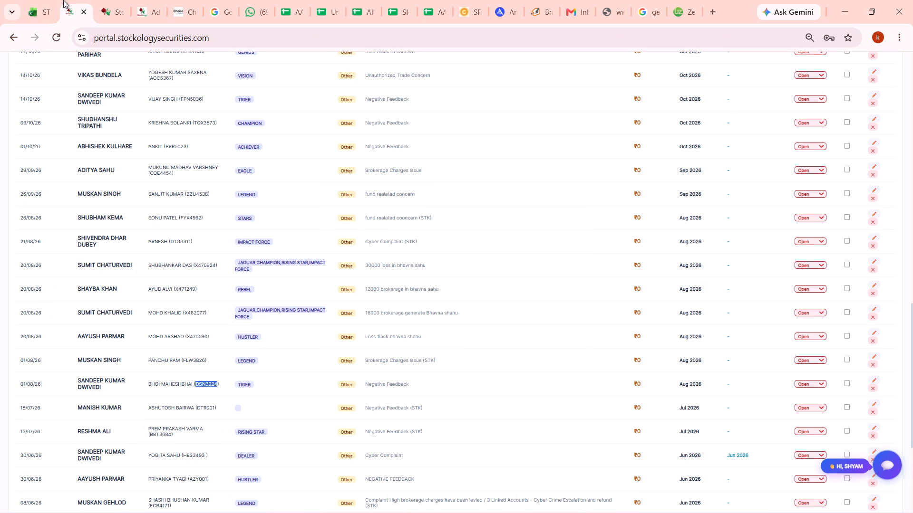
pyautogui.doubleClick(205, 409)
pyautogui.hotkey('ctrl', 'c')
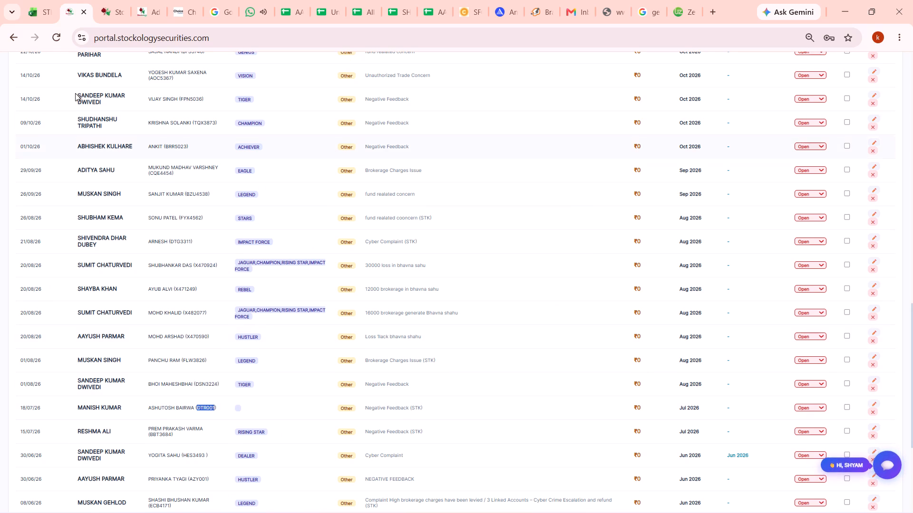
pyautogui.click(36, 3)
pyautogui.hotkey('ctrl', 'f')
pyautogui.hotkey('ctrl', 'v')
pyautogui.press('Return')
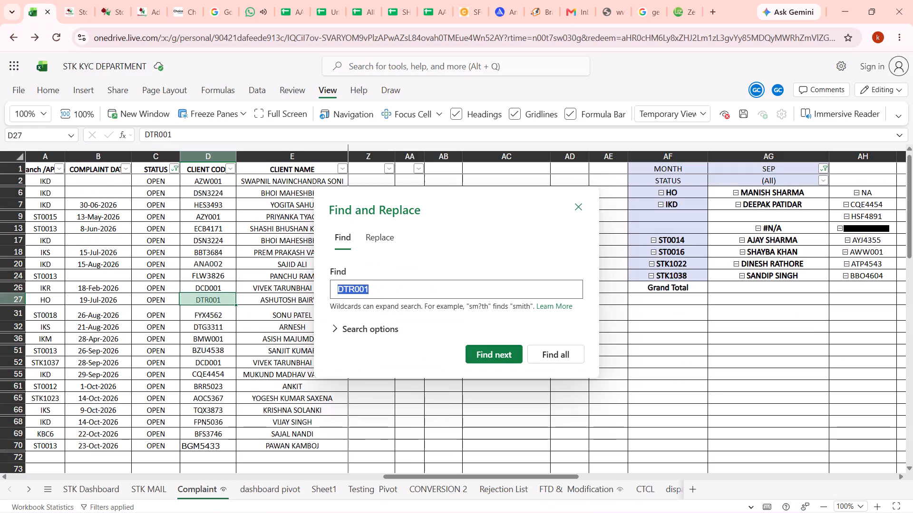
# Search the Complaint sheet for the client code of the portal's RISING STAR complaint dated 15/07/26.
pyautogui.click(69, 0)
pyautogui.scroll(-1, 228, 375)
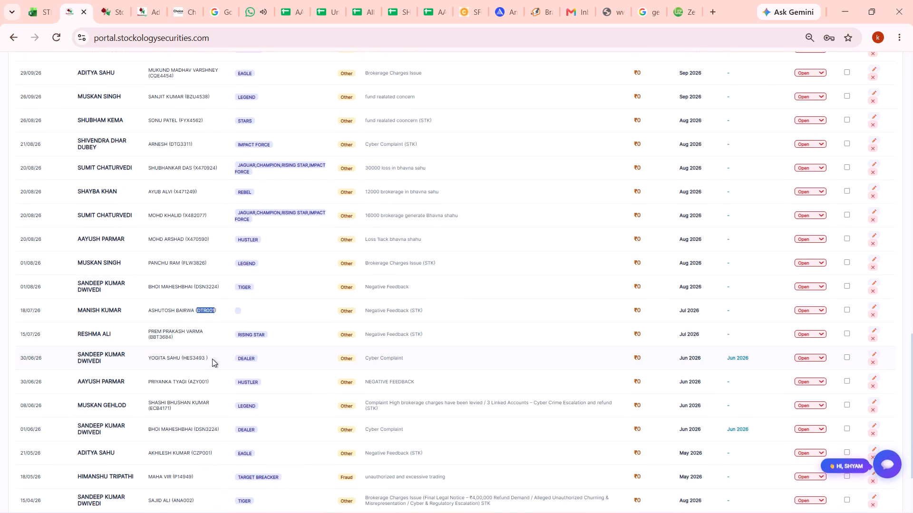
pyautogui.doubleClick(161, 334)
pyautogui.hotkey('ctrl', 'c')
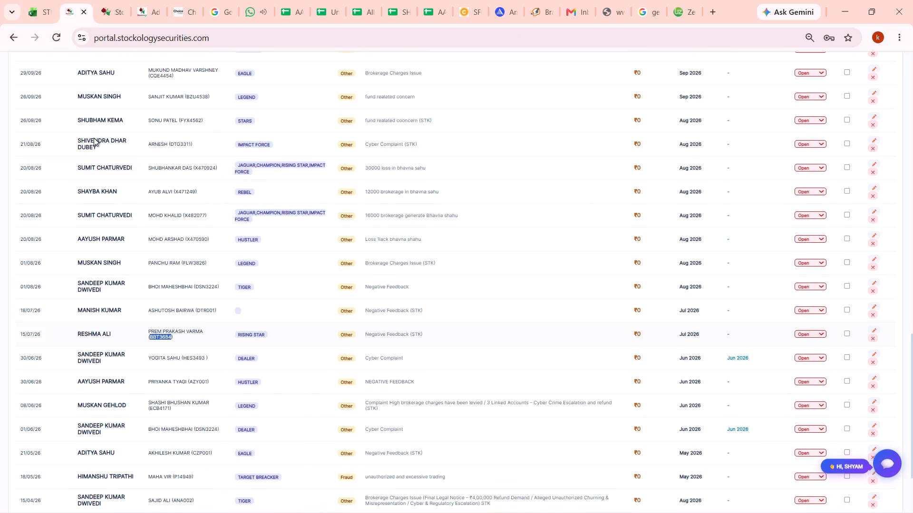
pyautogui.click(38, 0)
pyautogui.hotkey('ctrl', 'f')
pyautogui.hotkey('ctrl', 'v')
pyautogui.press('Return')
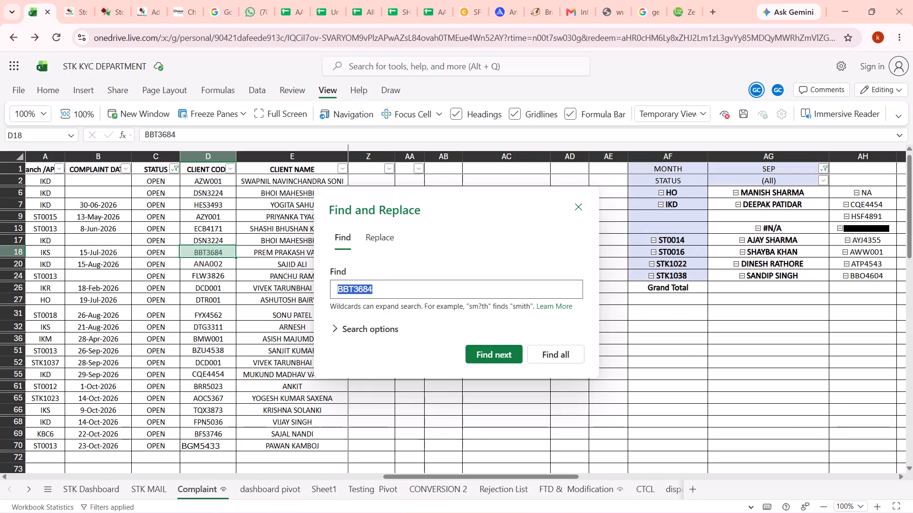
# Search the Complaint sheet for the client code of the portal's DEALER complaint dated 30/06/26, without its trailing space.
pyautogui.click(64, 0)
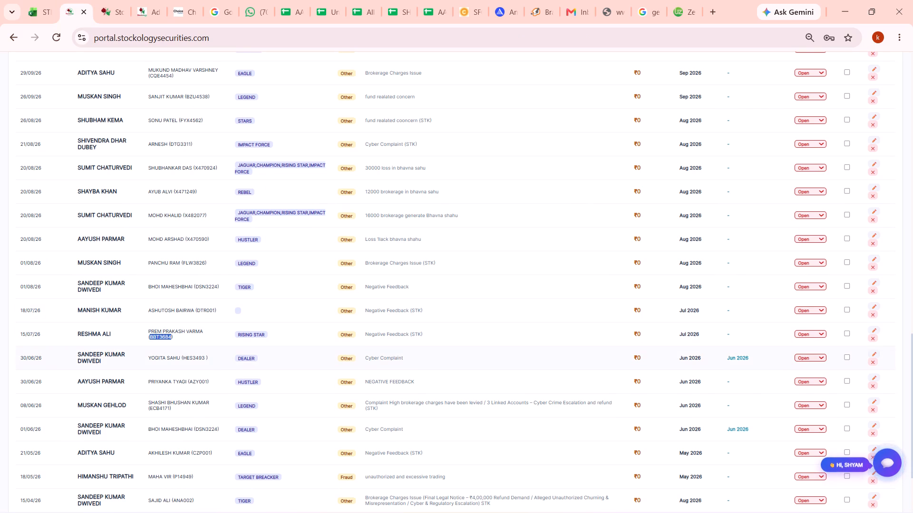
pyautogui.doubleClick(192, 359)
pyautogui.hotkey('ctrl', 'c')
pyautogui.click(40, 0)
pyautogui.hotkey('ctrl', 'f')
pyautogui.hotkey('ctrl', 'v')
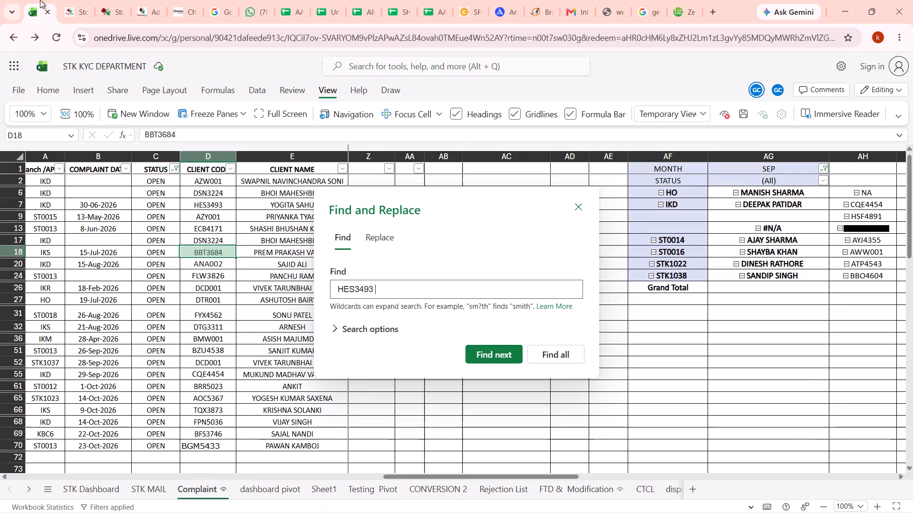
pyautogui.press('Return')
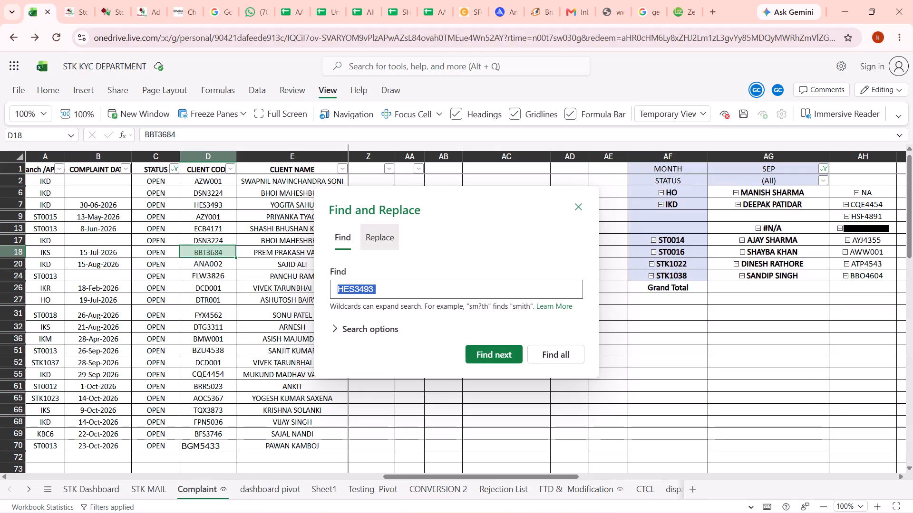
pyautogui.click(423, 287)
pyautogui.press('BackSpace')
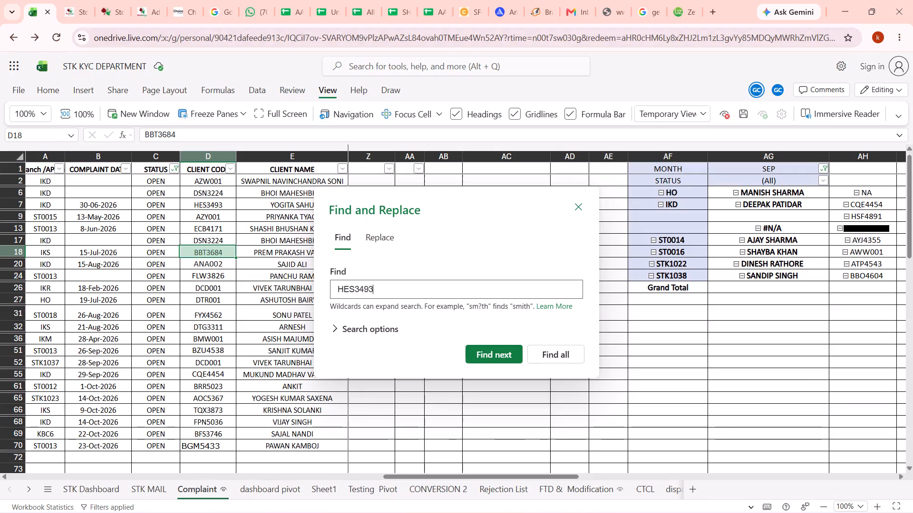
pyautogui.press('Return')
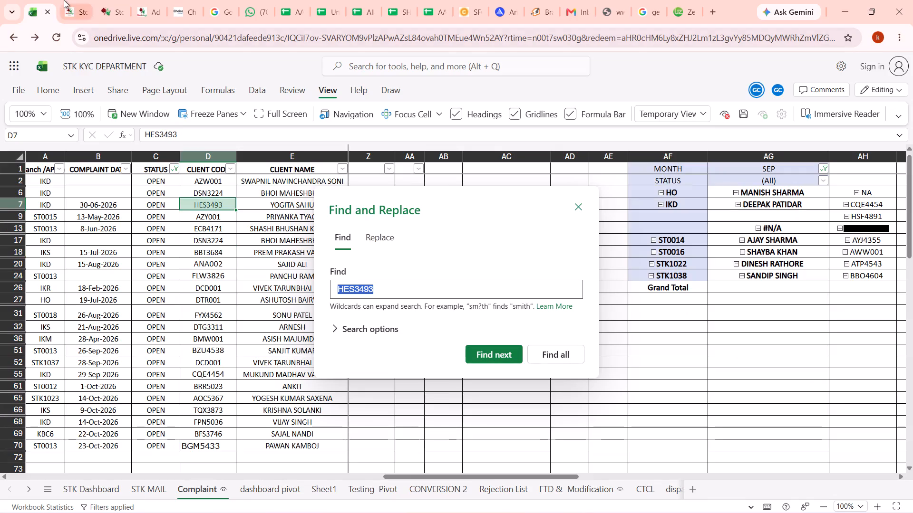
# Search the Complaint sheet for the client code of the portal's HUSTLER-team complaint dated 30/06/26.
pyautogui.click(65, 0)
pyautogui.doubleClick(194, 383)
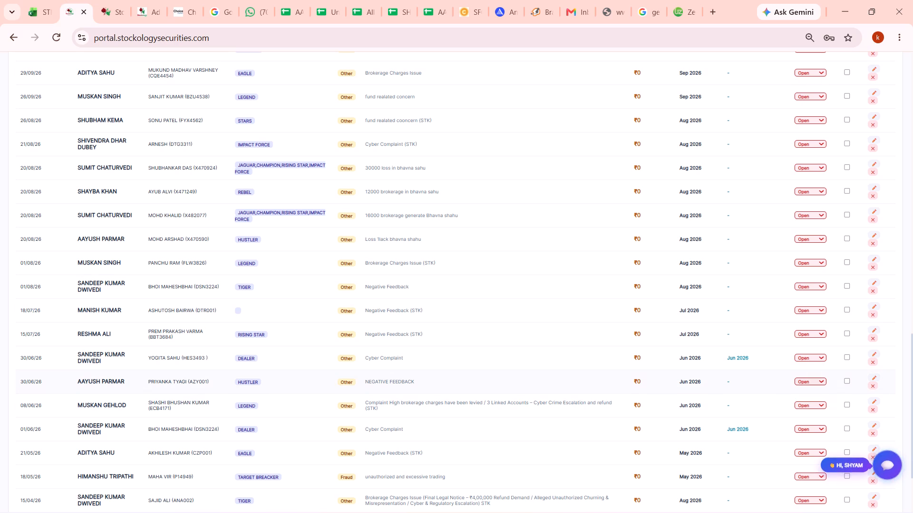
pyautogui.hotkey('ctrl', 'c')
pyautogui.click(28, 0)
pyautogui.hotkey('ctrl', 'f')
pyautogui.hotkey('ctrl', 'v')
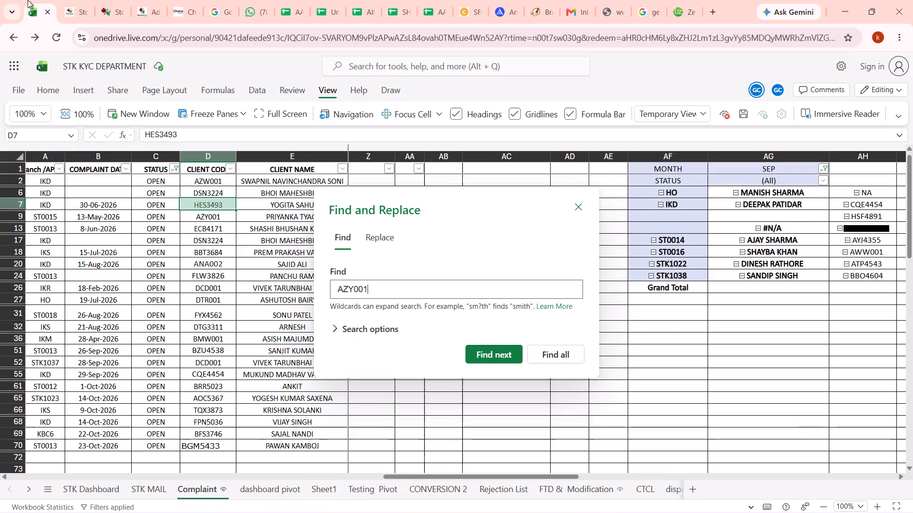
pyautogui.press('Return')
# Search the Complaint sheet for the client code of the portal's LEGEND-team complaint dated 08/06/26.
pyautogui.click(82, 0)
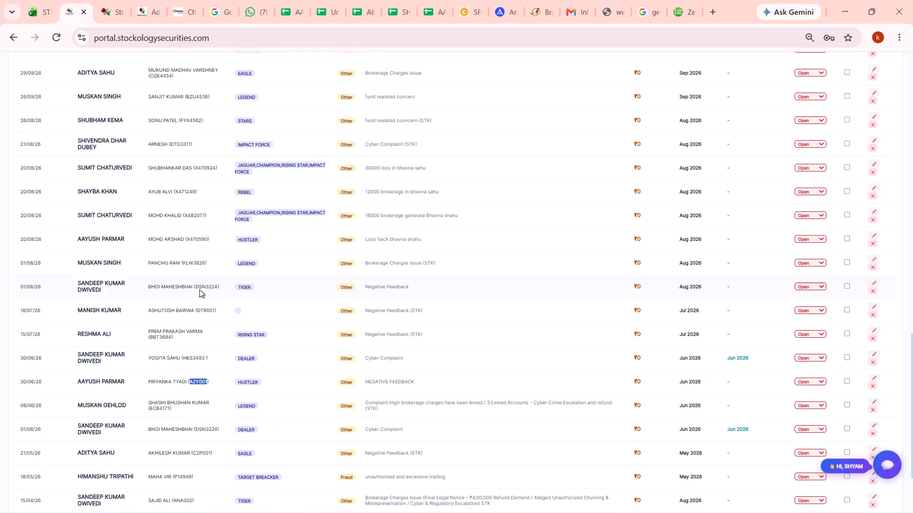
pyautogui.doubleClick(162, 407)
pyautogui.hotkey('ctrl', 'c')
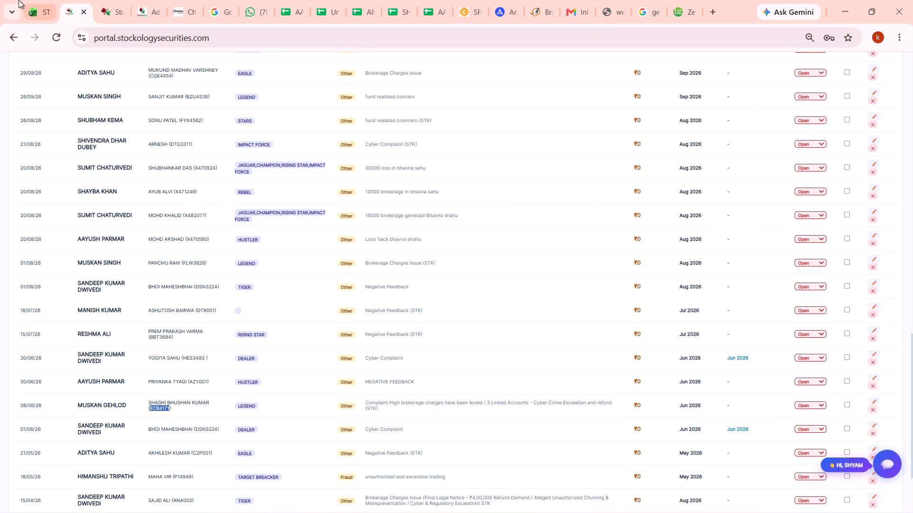
pyautogui.click(31, 0)
pyautogui.hotkey('ctrl', 'f')
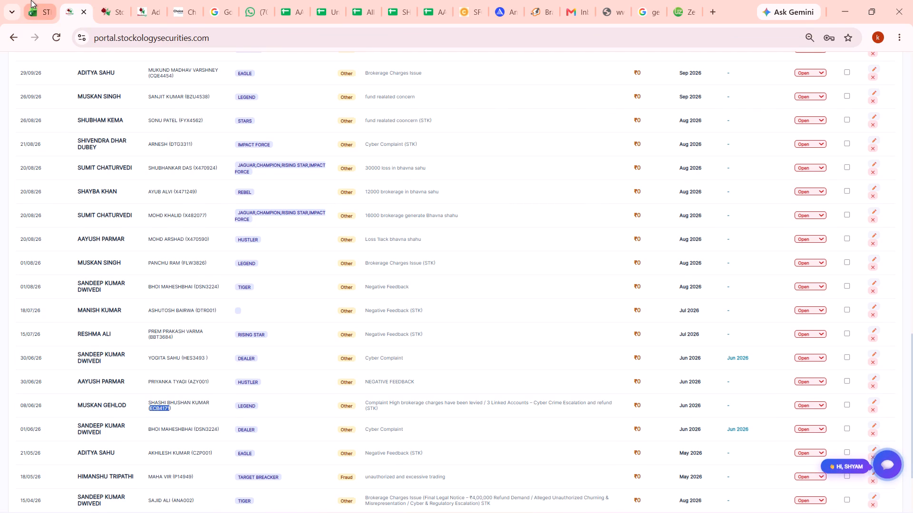
pyautogui.hotkey('ctrl', 'v')
pyautogui.press('Return')
# Search the Complaint sheet for the client code of the portal's DEALER complaint dated 01/06/26.
pyautogui.click(70, 0)
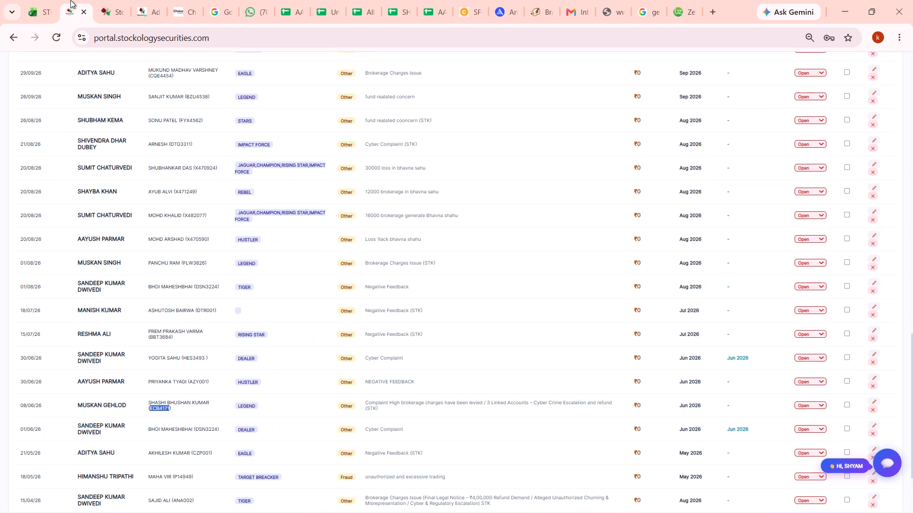
pyautogui.doubleClick(209, 427)
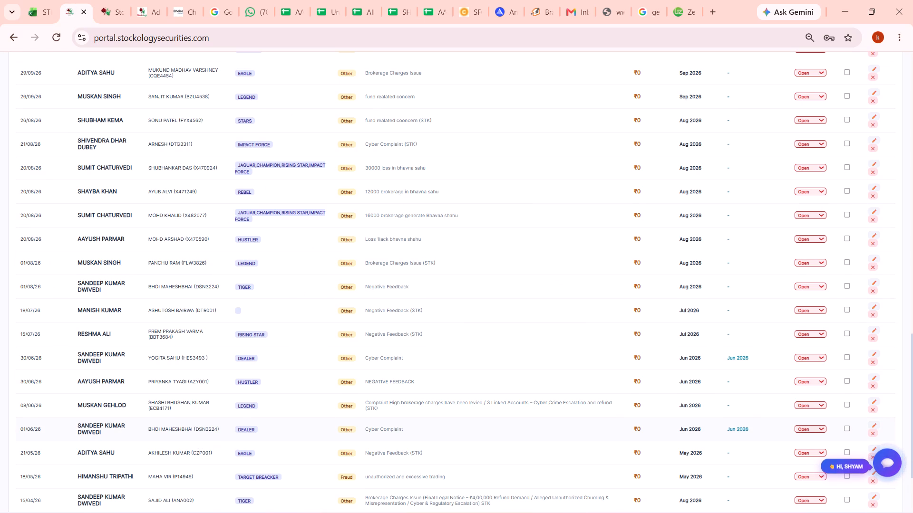
pyautogui.hotkey('ctrl', 'c')
pyautogui.click(49, 0)
pyautogui.hotkey('ctrl', 'f')
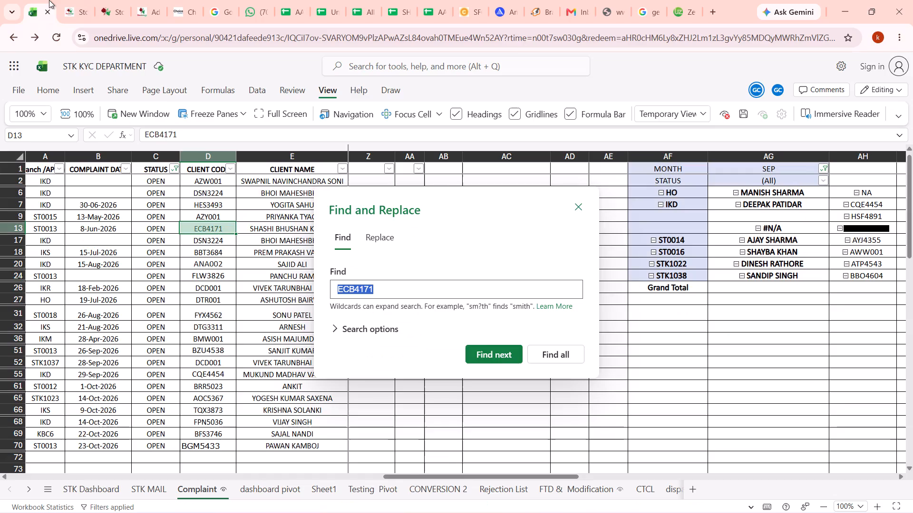
pyautogui.hotkey('ctrl', 'v')
pyautogui.press('Return')
# Search the Complaint sheet for the client code of the portal's EAGLE-team complaint dated 21/05/26.
pyautogui.click(66, 0)
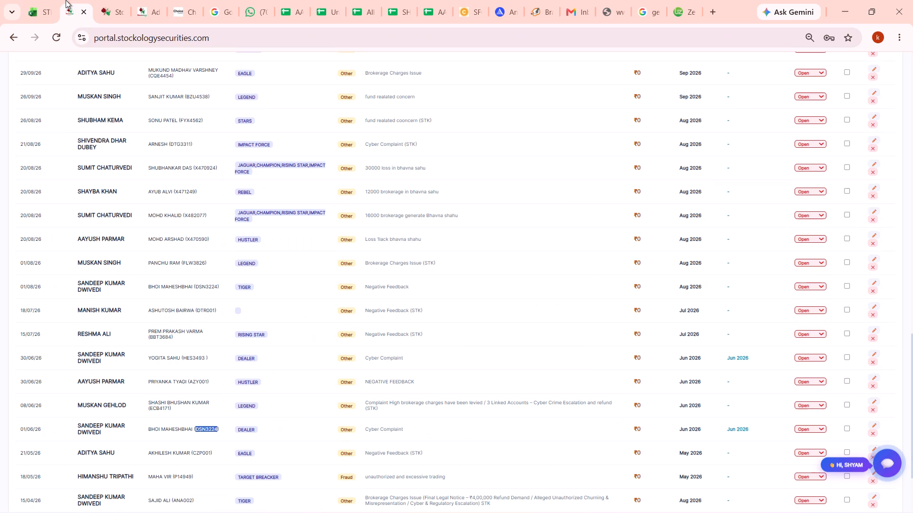
pyautogui.moveTo(202, 446); pyautogui.dragTo(202, 454)
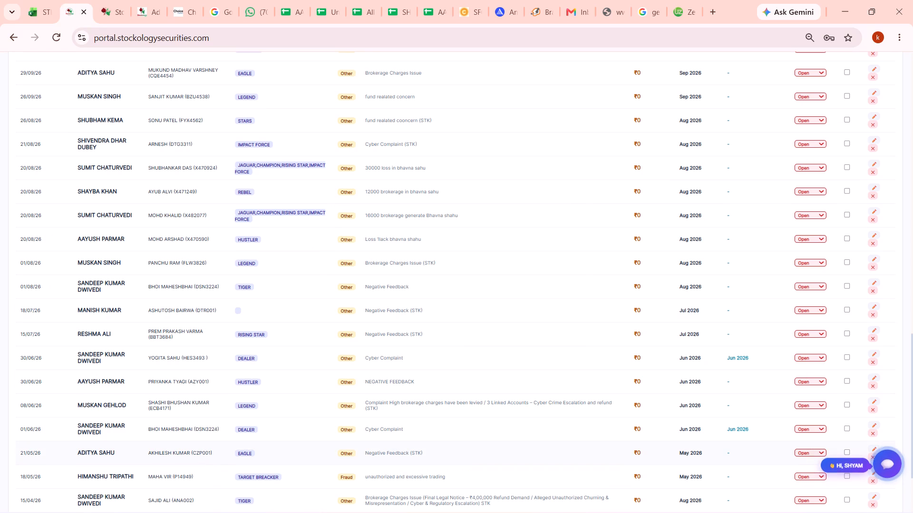
pyautogui.moveTo(202, 454); pyautogui.dragTo(202, 455)
pyautogui.doubleClick(202, 455)
pyautogui.hotkey('ctrl', 'c')
pyautogui.click(38, 3)
pyautogui.hotkey('ctrl', 'f')
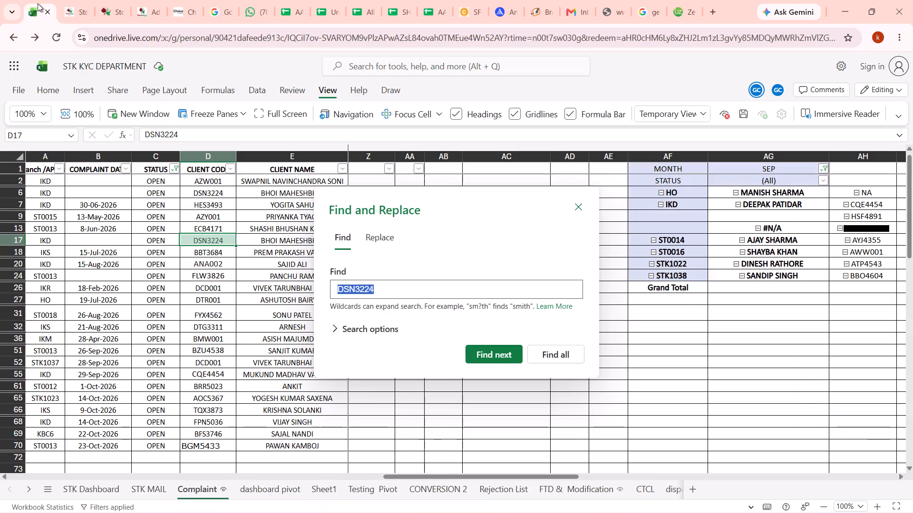
pyautogui.hotkey('ctrl', 'v')
pyautogui.press('Return')
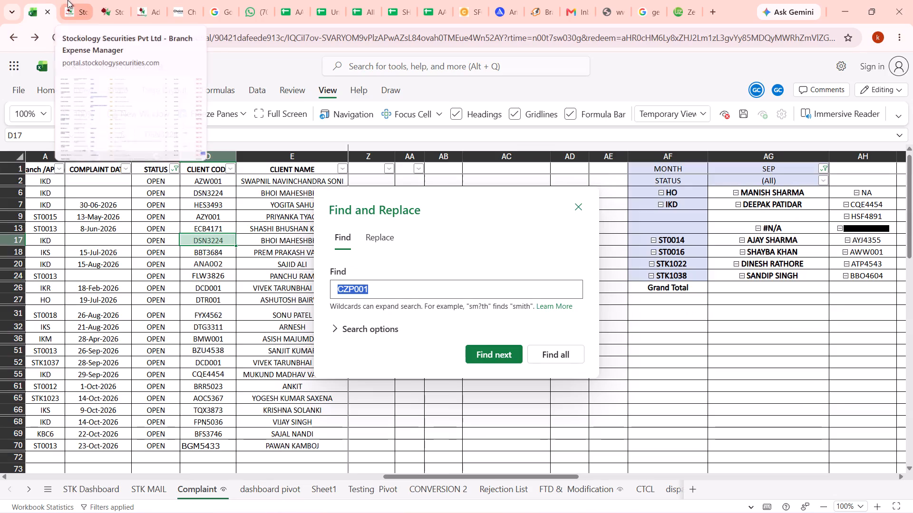
pyautogui.click(255, 280)
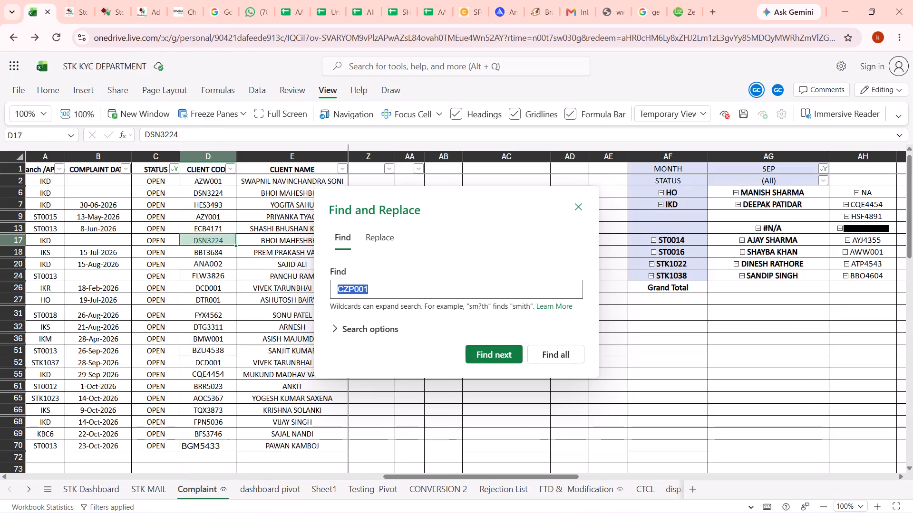
pyautogui.click(359, 290)
pyautogui.hotkey('ctrl', 'v')
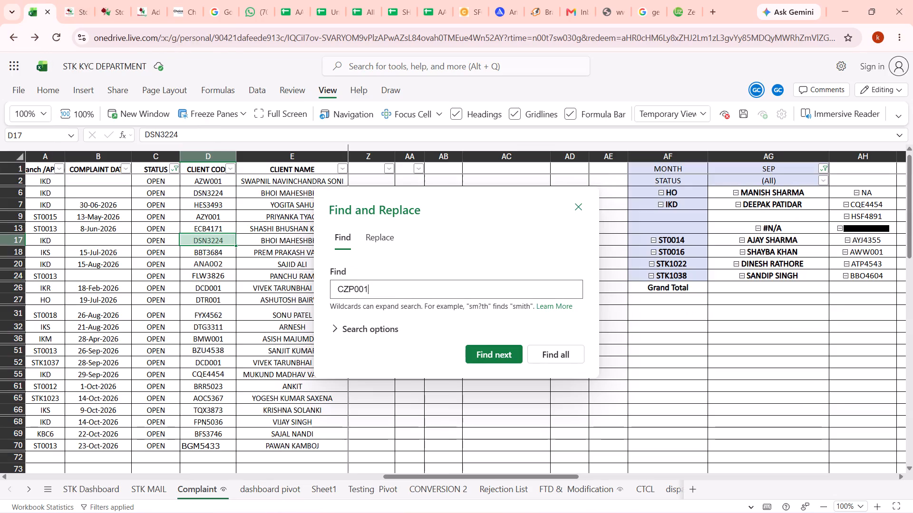
pyautogui.click(509, 353)
pyautogui.click(509, 353)
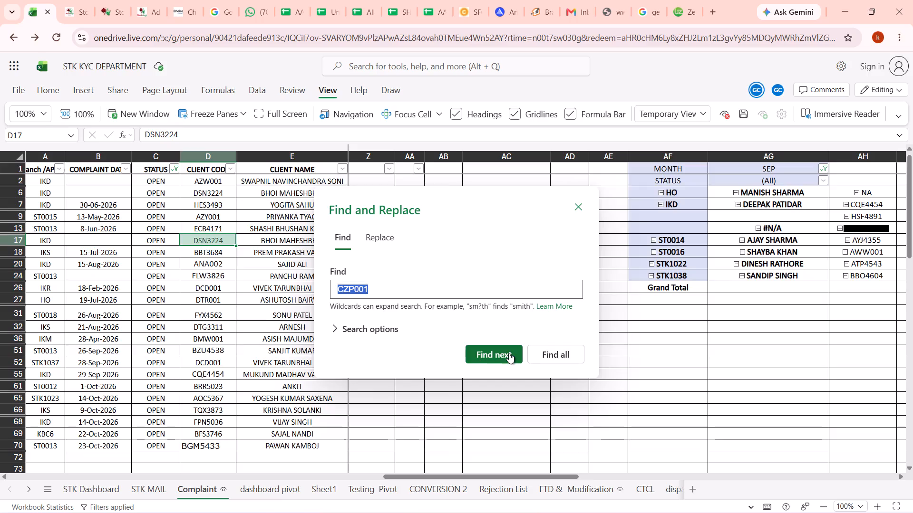
pyautogui.click(554, 351)
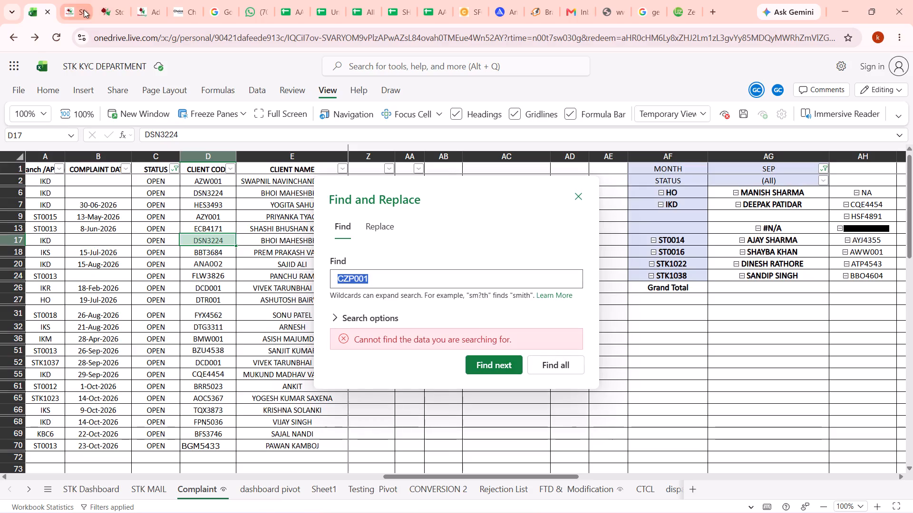
pyautogui.click(82, 8)
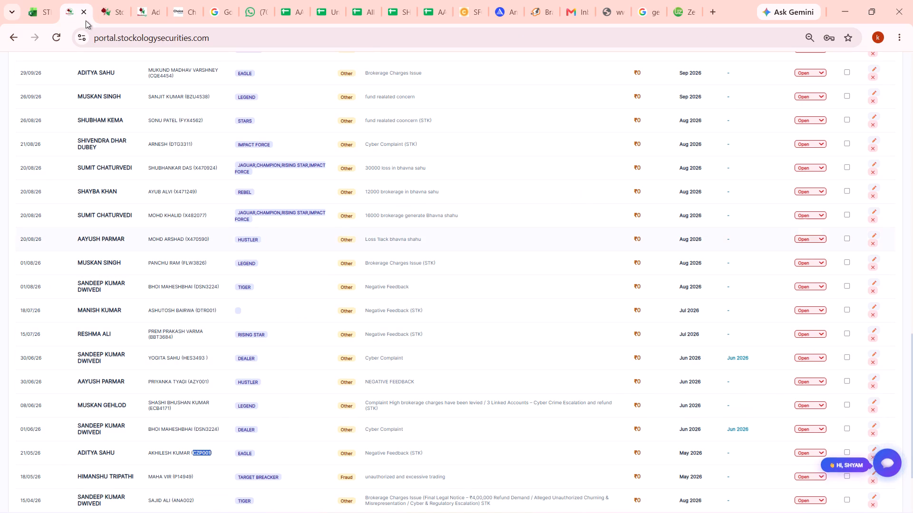
pyautogui.click(28, 0)
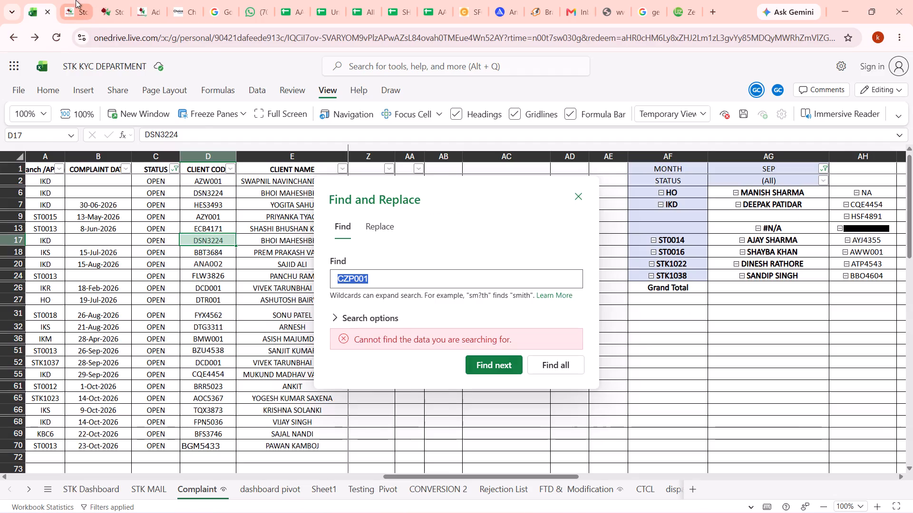
pyautogui.click(577, 199)
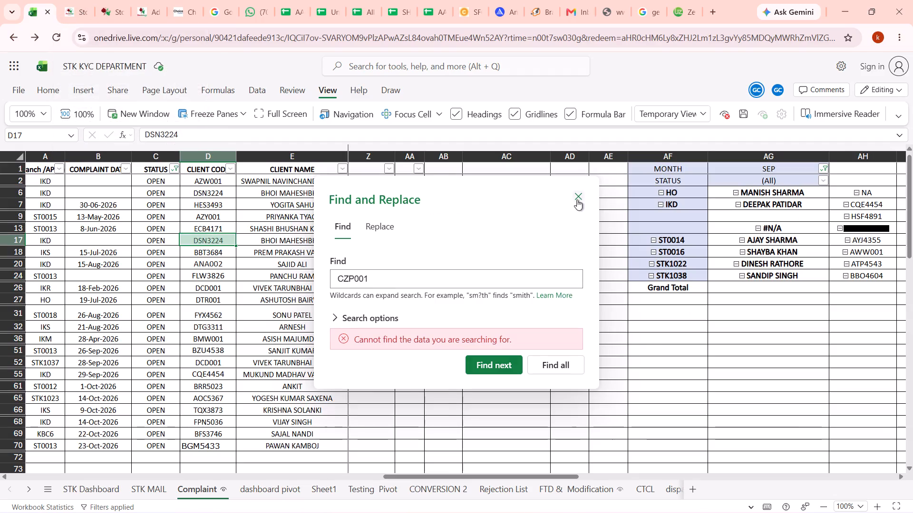
# Clear the filter on the Complaint sheet's STATUS column.
pyautogui.click(176, 166)
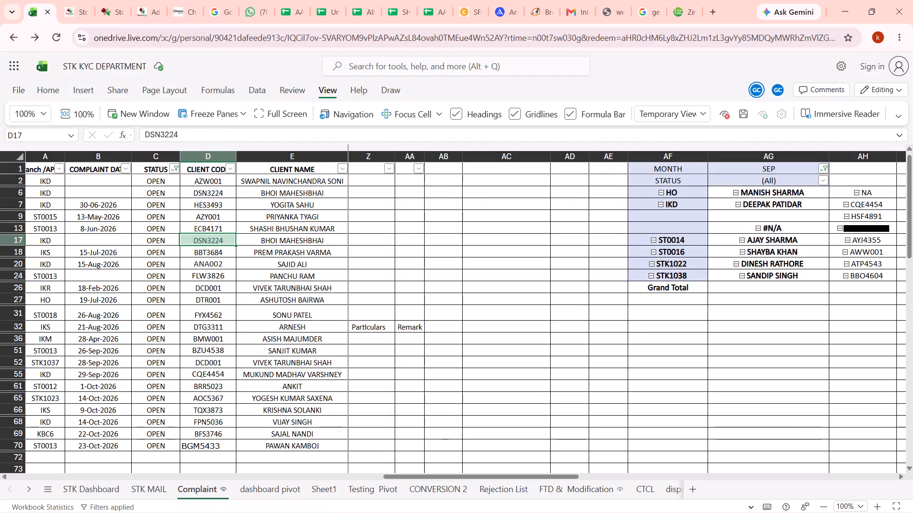
pyautogui.click(170, 167)
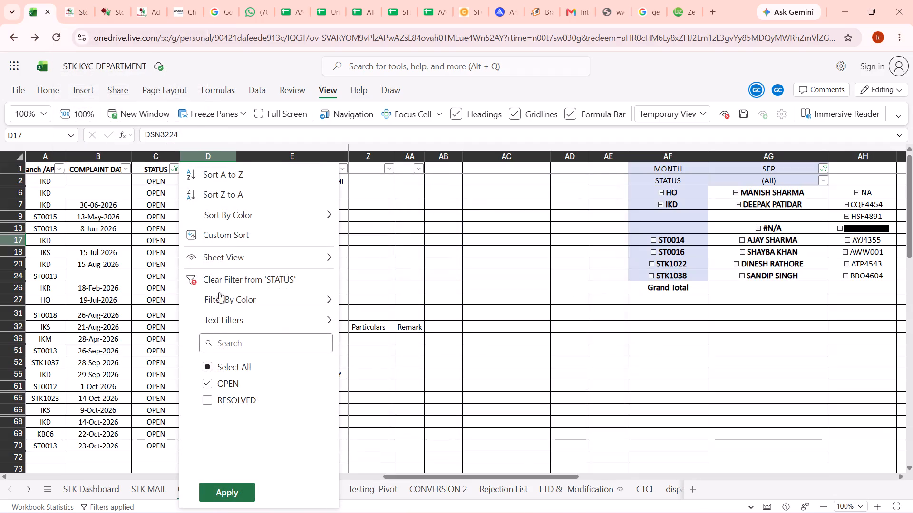
pyautogui.click(216, 280)
pyautogui.click(216, 280)
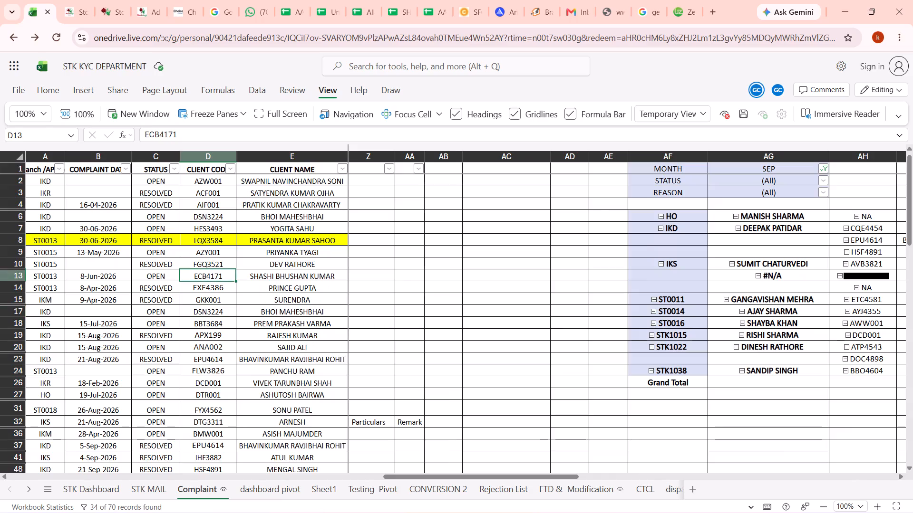
# Search the Complaint sheet again for the client code of the EAGLE-team complaint dated 21/05/26, with the STATUS filter off.
pyautogui.hotkey('ctrl', 'f')
pyautogui.hotkey('ctrl', 'v')
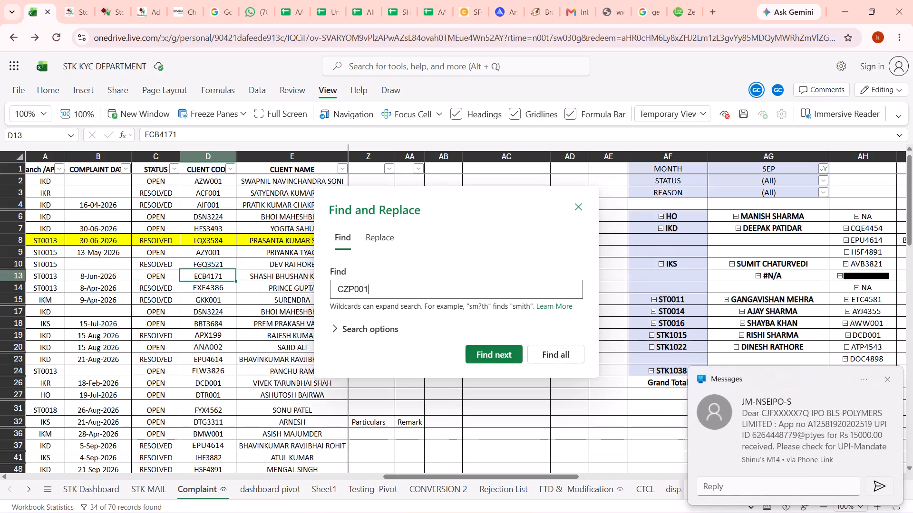
pyautogui.press('Return')
pyautogui.press('Return')
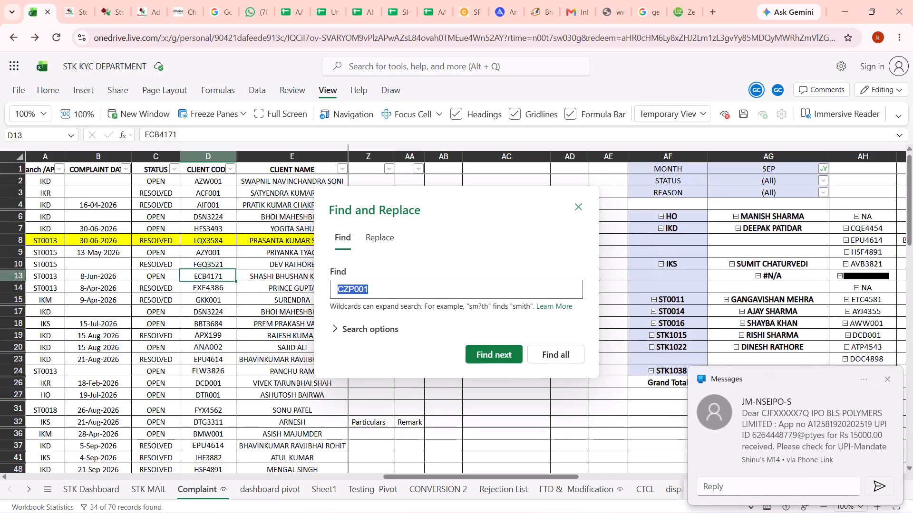
pyautogui.click(76, 0)
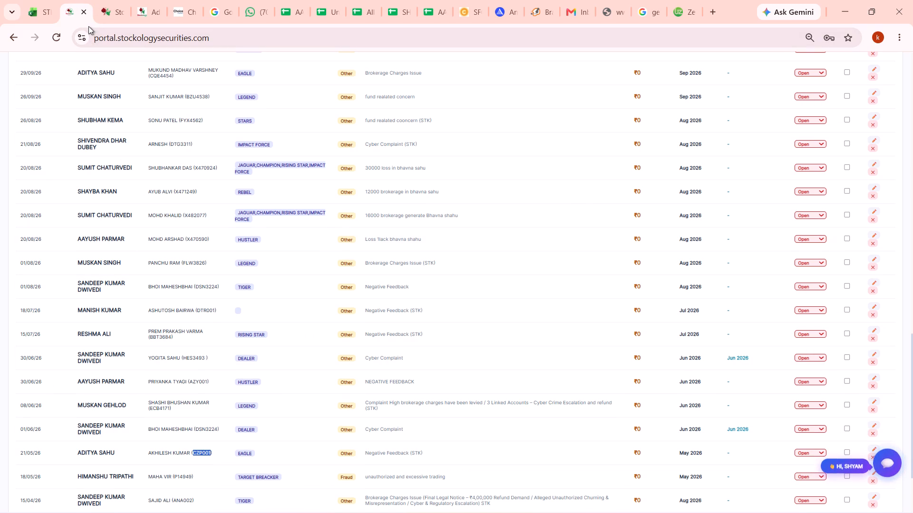
pyautogui.click(39, 0)
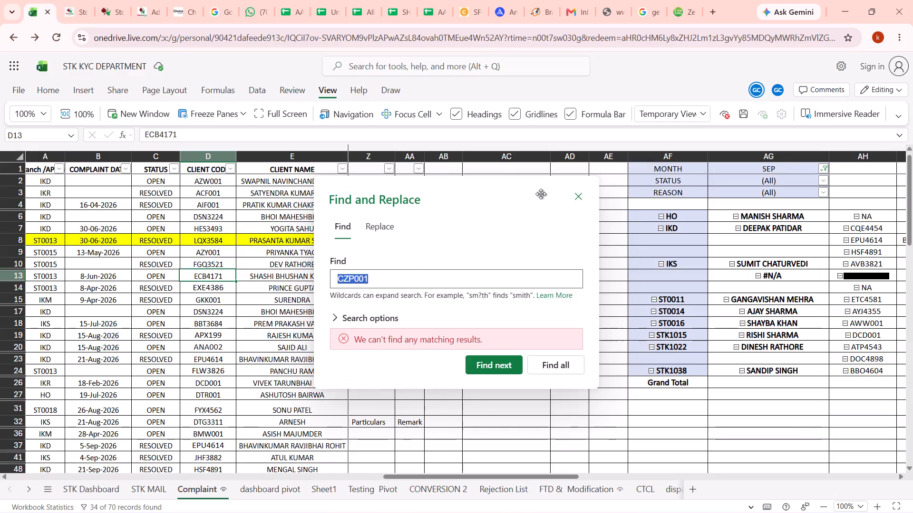
pyautogui.click(575, 195)
# Clear the filter on the Complaint sheet's TEAM column.
pyautogui.click(311, 294)
pyautogui.scroll(2, 311, 294)
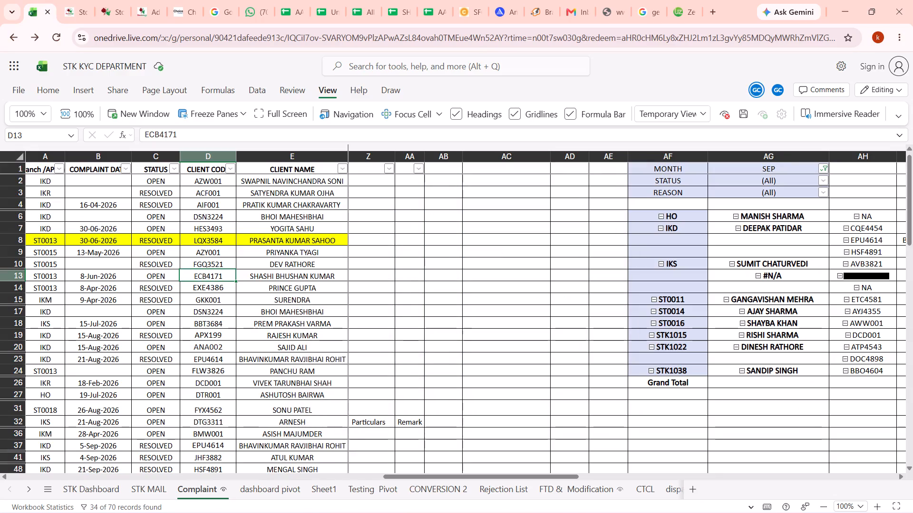
pyautogui.click(518, 313)
pyautogui.scroll(-3, 518, 313)
pyautogui.hscroll(3, 518, 313)
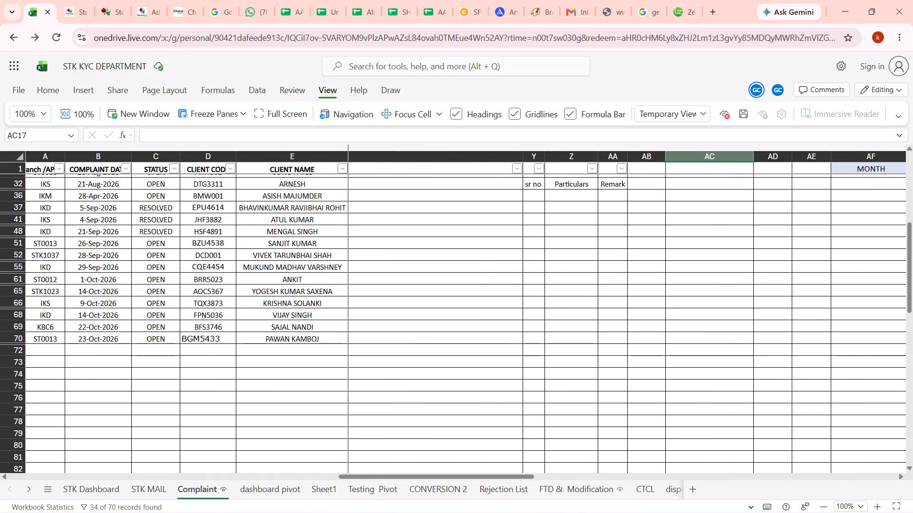
pyautogui.hscroll(6, 444, 315)
pyautogui.scroll(18, 444, 315)
pyautogui.hscroll(6, 444, 315)
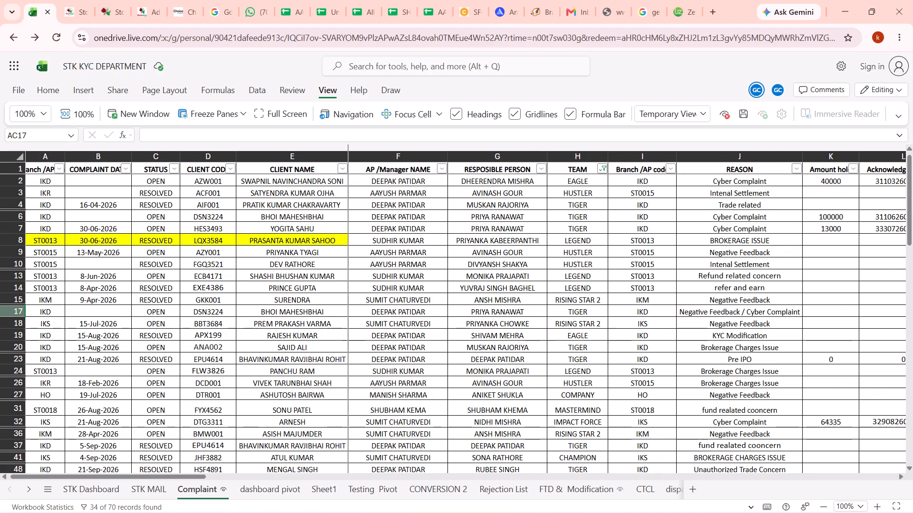
pyautogui.hscroll(1, 305, 290)
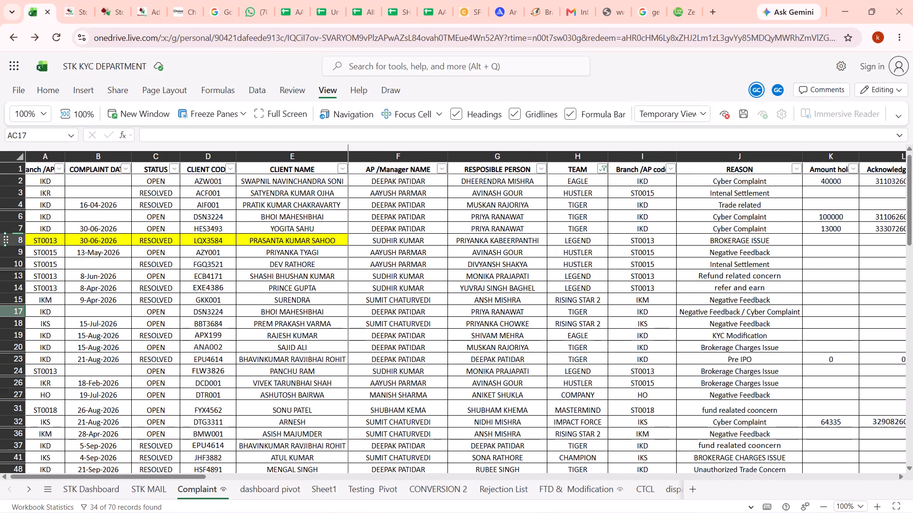
pyautogui.click(601, 167)
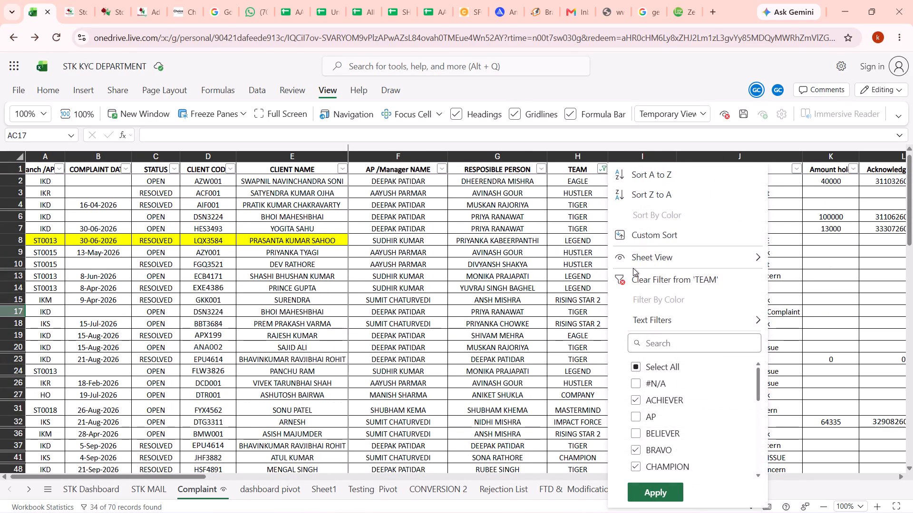
pyautogui.click(632, 273)
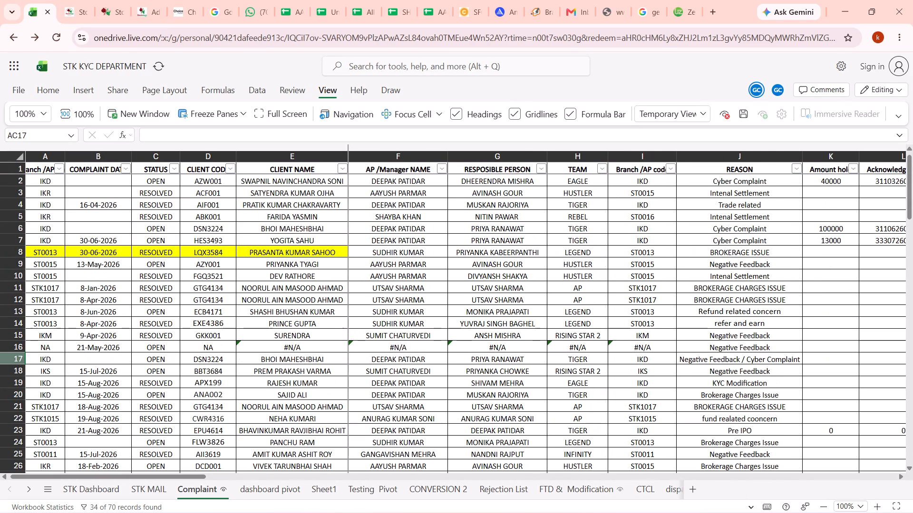
pyautogui.click(632, 273)
# Search the fully unfiltered Complaint sheet for the client code of the EAGLE-team complaint dated 21/05/26.
pyautogui.scroll(1, 632, 273)
pyautogui.hotkey('ctrl', 'f')
pyautogui.hotkey('ctrl', 'v')
pyautogui.press('Return')
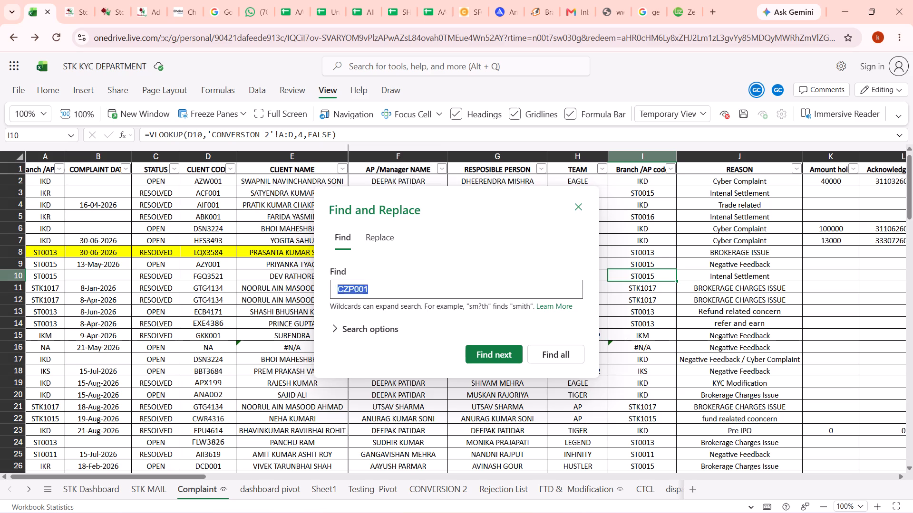
pyautogui.press('Return')
pyautogui.press('Return')
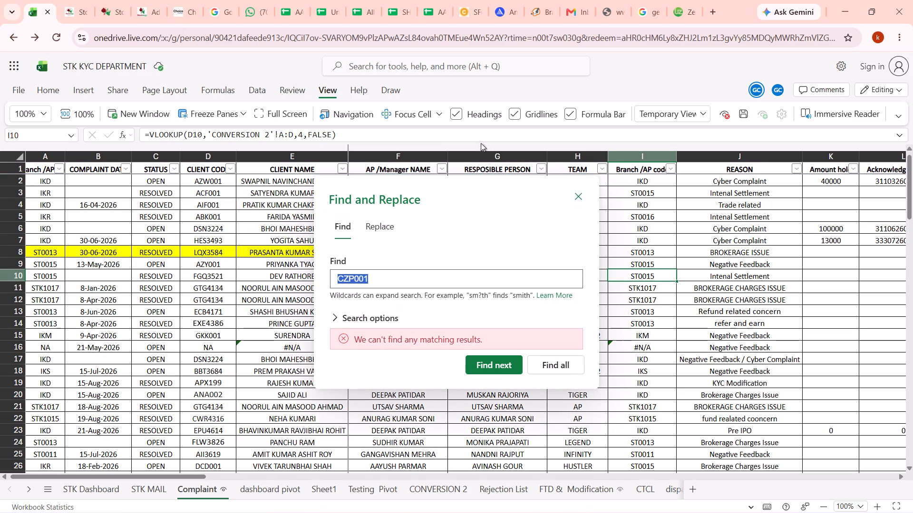
# Switch to the COMPLAINT STAUS Google sheet.
pyautogui.click(419, 0)
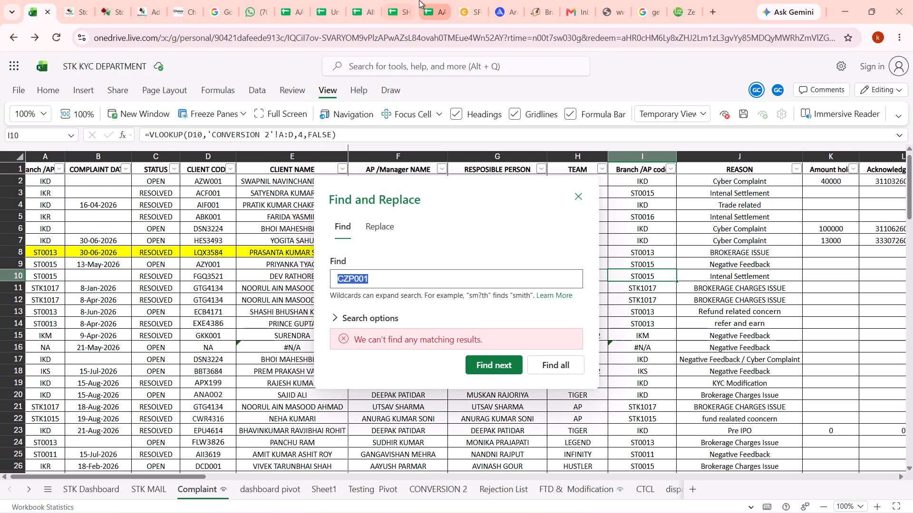